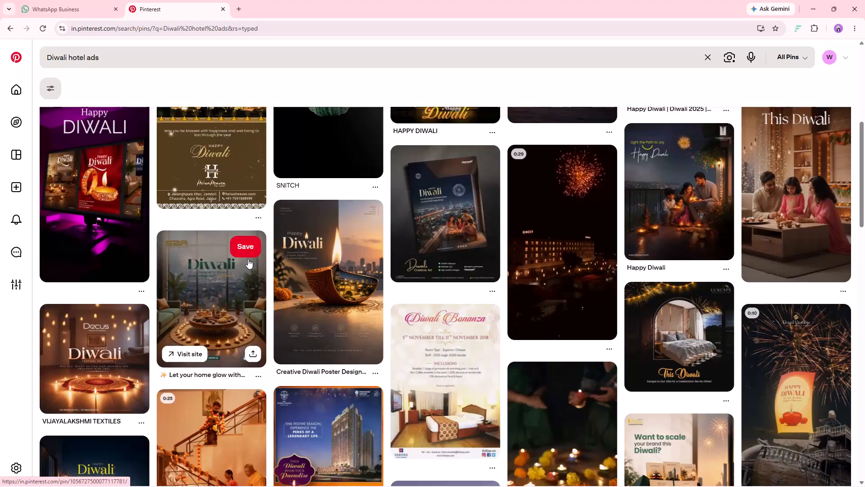
Browse the Diwali hotel ads search results for festive hotel poster design references.
{"action": "scroll", "coordinate": [246, 259], "scroll_direction": "down", "scroll_amount": 7}
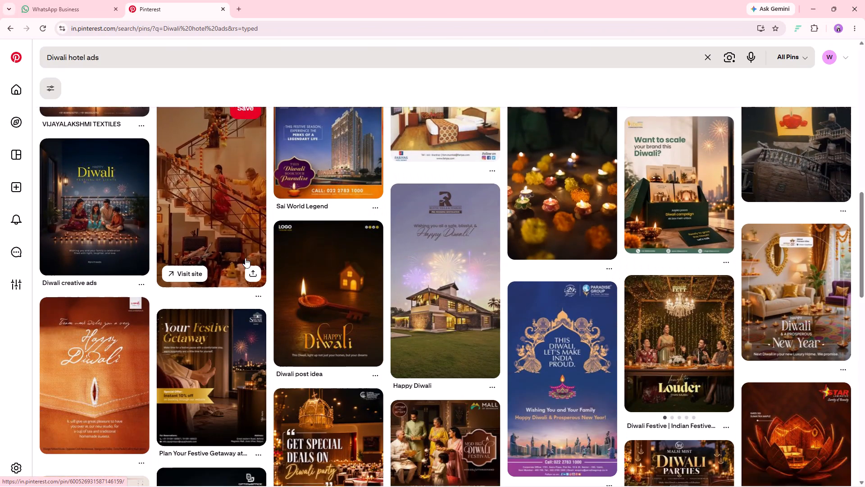
{"action": "scroll", "coordinate": [211, 192], "scroll_direction": "up", "scroll_amount": 1}
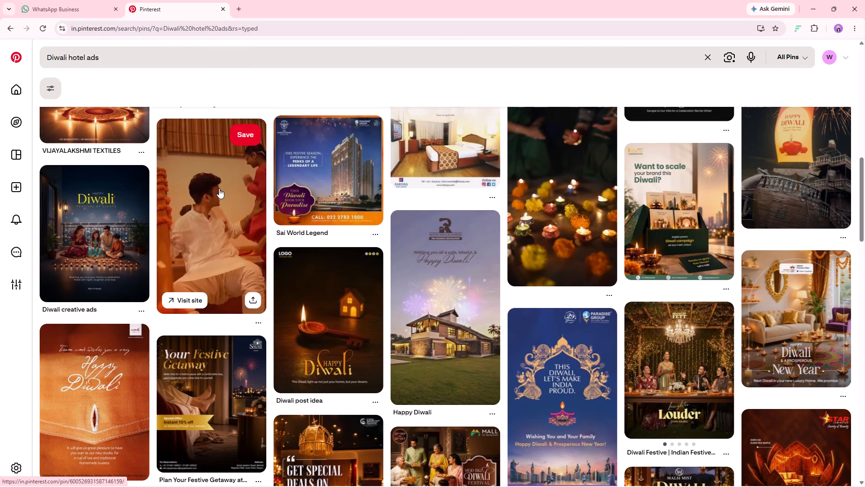
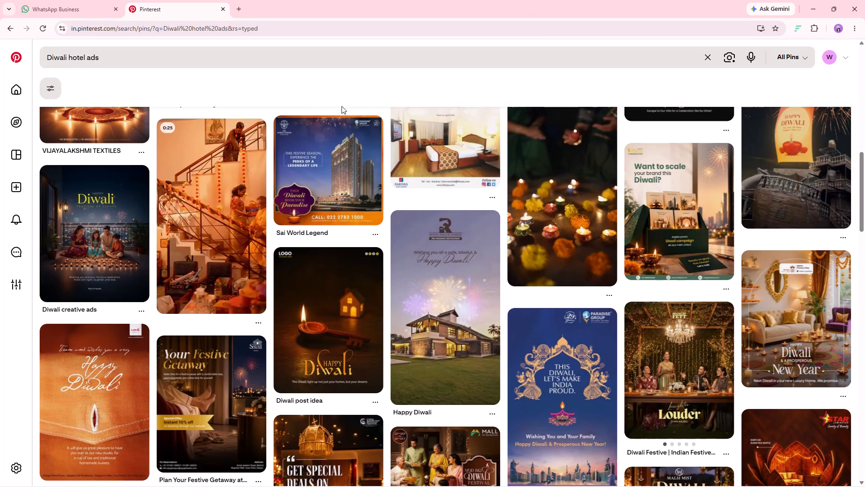
Look further through the Diwali hotel ads results for festive hotel poster designs to use as reference.
{"action": "scroll", "coordinate": [379, 103], "scroll_direction": "down", "scroll_amount": 4}
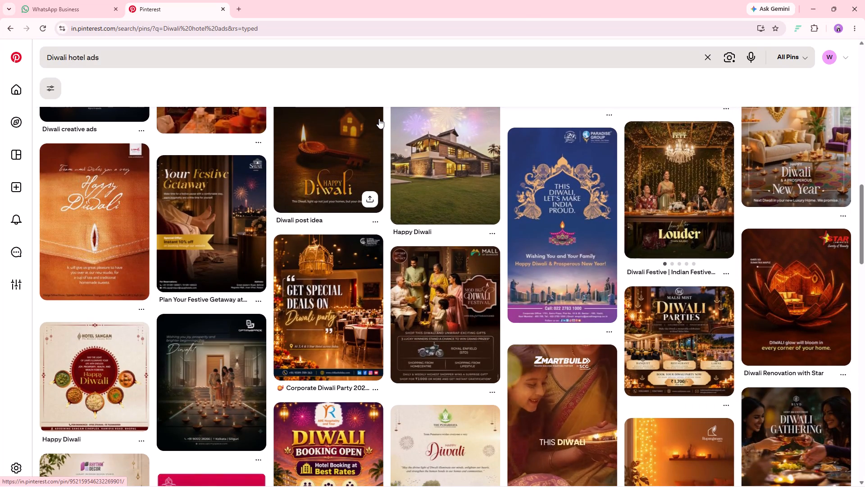
{"action": "scroll", "coordinate": [408, 121], "scroll_direction": "down", "scroll_amount": 3}
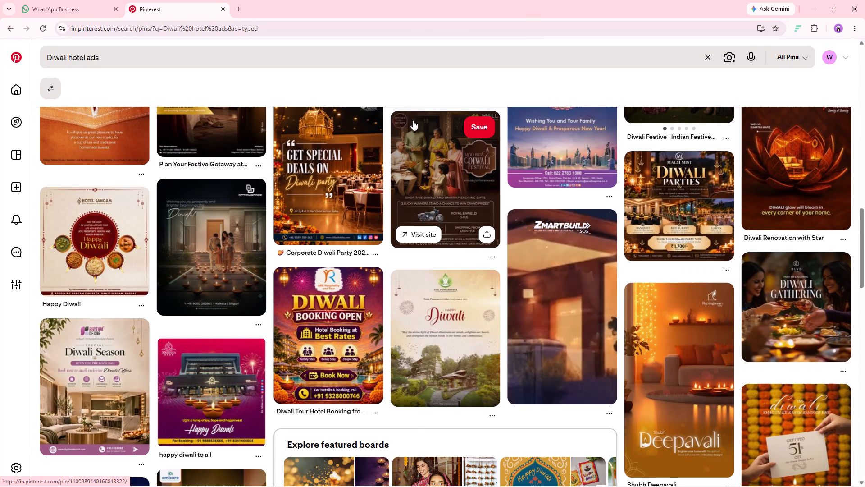
{"action": "scroll", "coordinate": [413, 120], "scroll_direction": "down", "scroll_amount": 3}
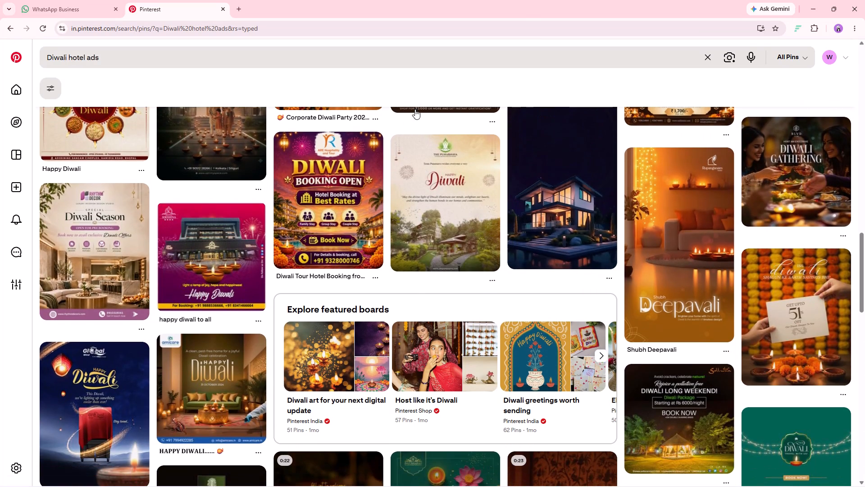
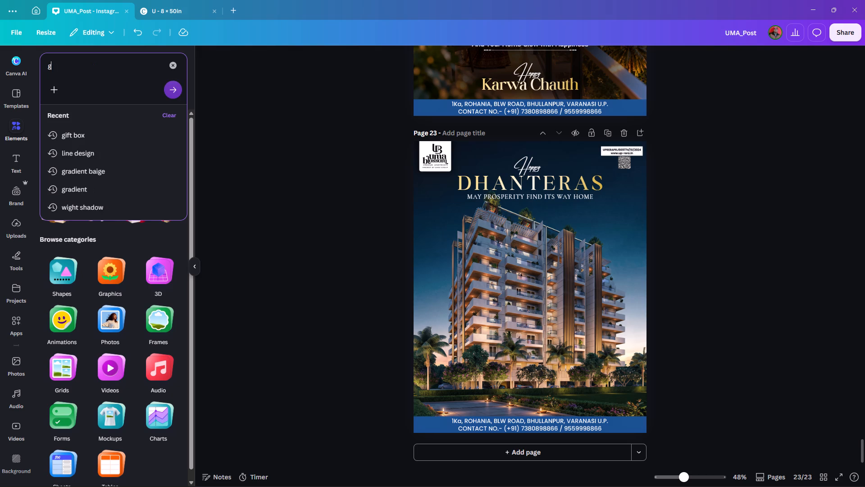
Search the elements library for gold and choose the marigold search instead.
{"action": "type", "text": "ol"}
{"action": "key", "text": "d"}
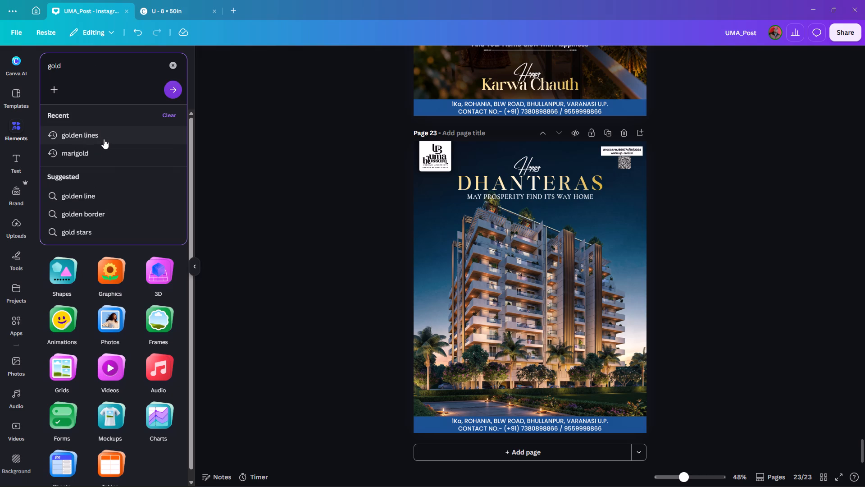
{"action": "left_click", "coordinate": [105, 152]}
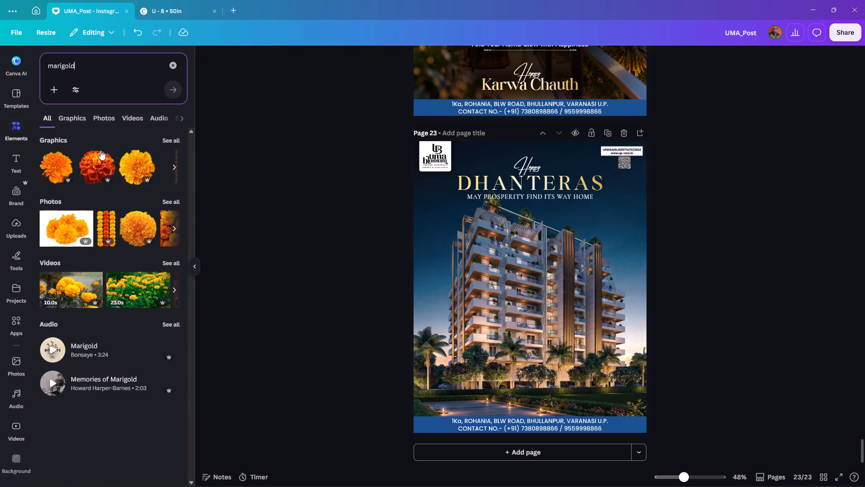
Replace the elements search with dhanteras and show all matching graphics.
{"action": "left_click", "coordinate": [172, 63]}
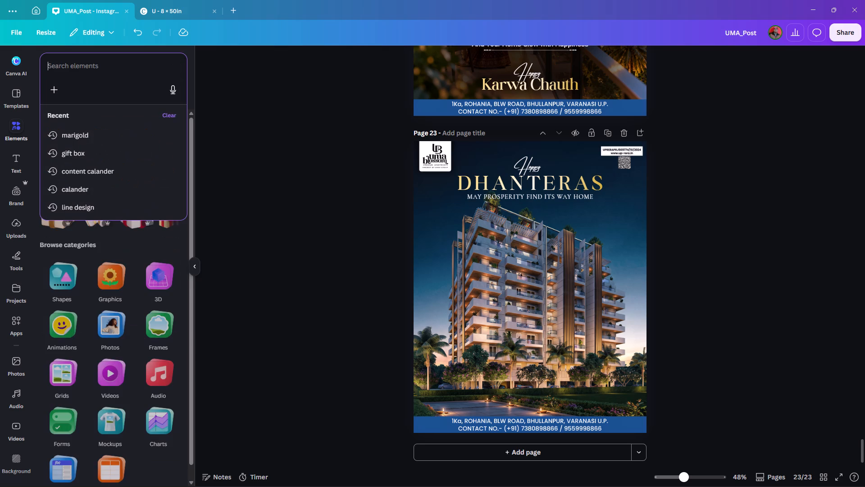
{"action": "left_click", "coordinate": [83, 72]}
{"action": "left_click", "coordinate": [82, 65]}
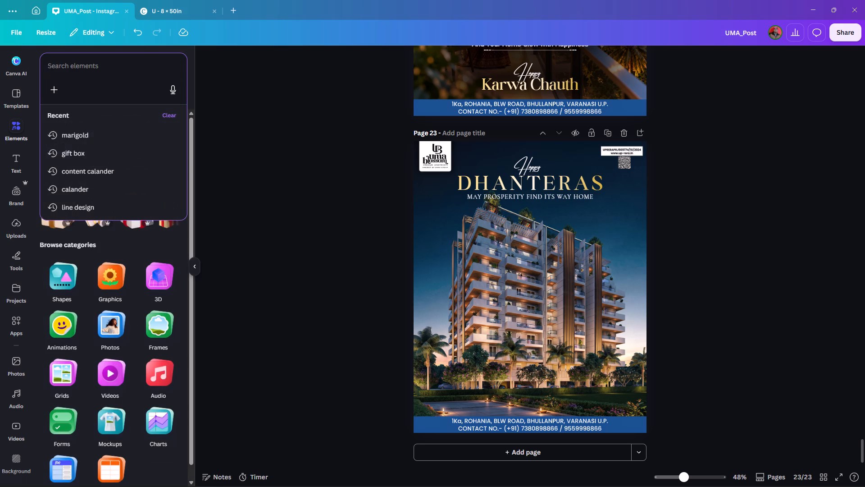
{"action": "type", "text": "dh"}
{"action": "type", "text": "an"}
{"action": "type", "text": "teras"}
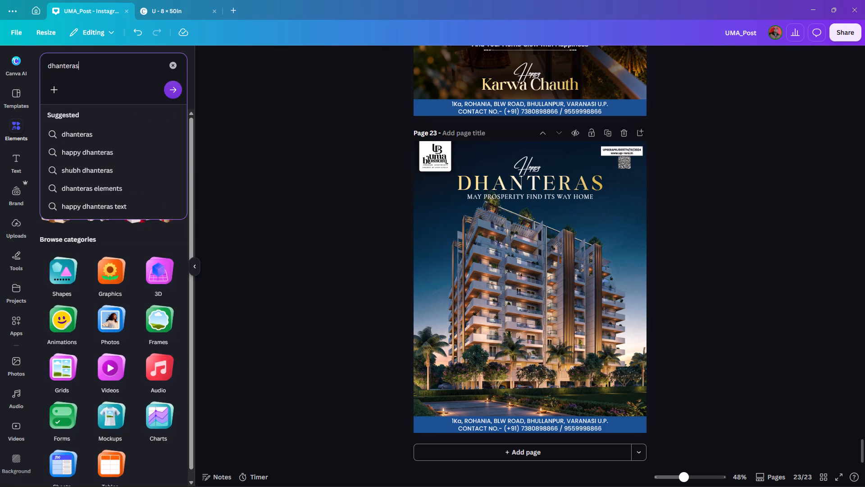
{"action": "key", "text": "Return"}
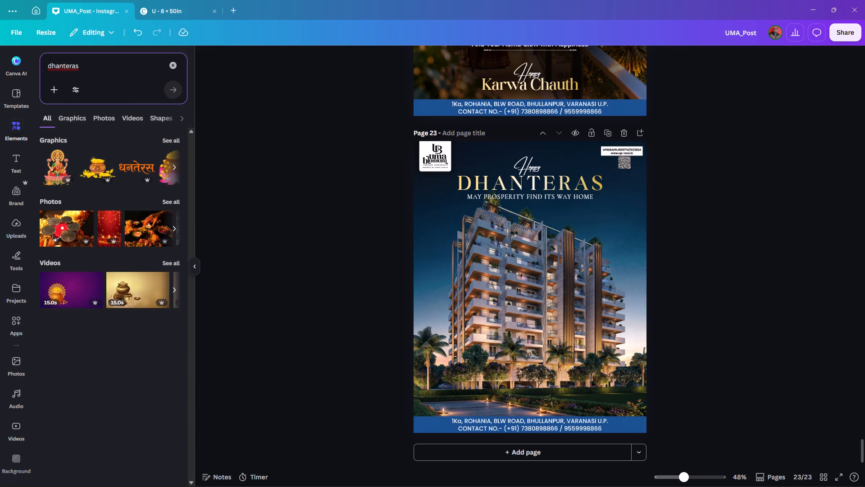
{"action": "left_click", "coordinate": [167, 138]}
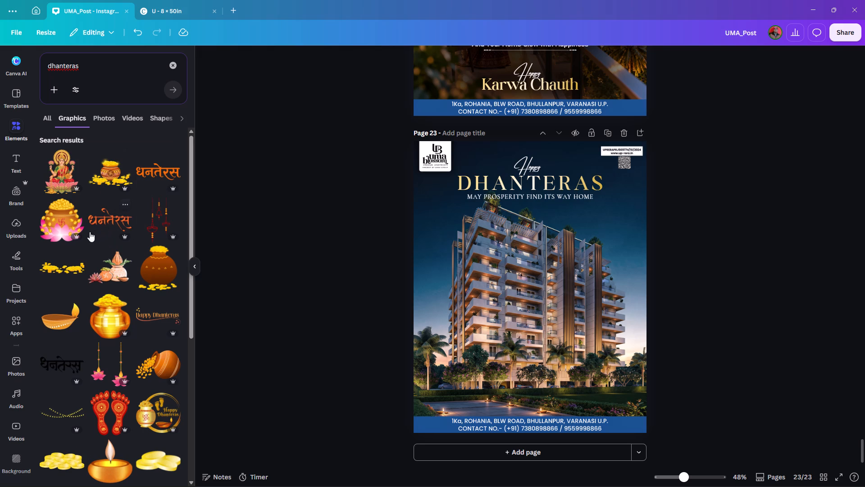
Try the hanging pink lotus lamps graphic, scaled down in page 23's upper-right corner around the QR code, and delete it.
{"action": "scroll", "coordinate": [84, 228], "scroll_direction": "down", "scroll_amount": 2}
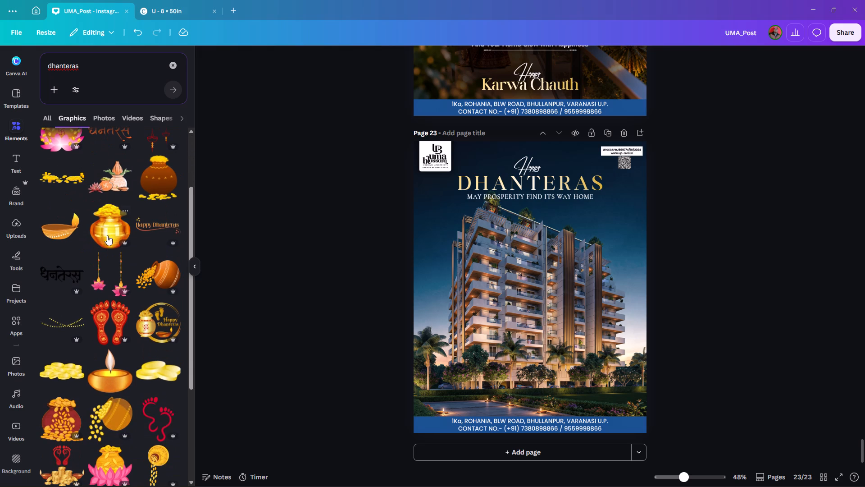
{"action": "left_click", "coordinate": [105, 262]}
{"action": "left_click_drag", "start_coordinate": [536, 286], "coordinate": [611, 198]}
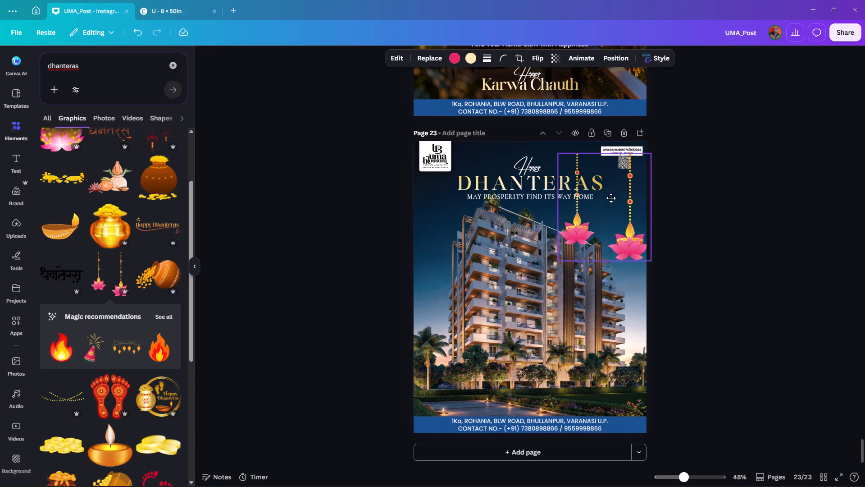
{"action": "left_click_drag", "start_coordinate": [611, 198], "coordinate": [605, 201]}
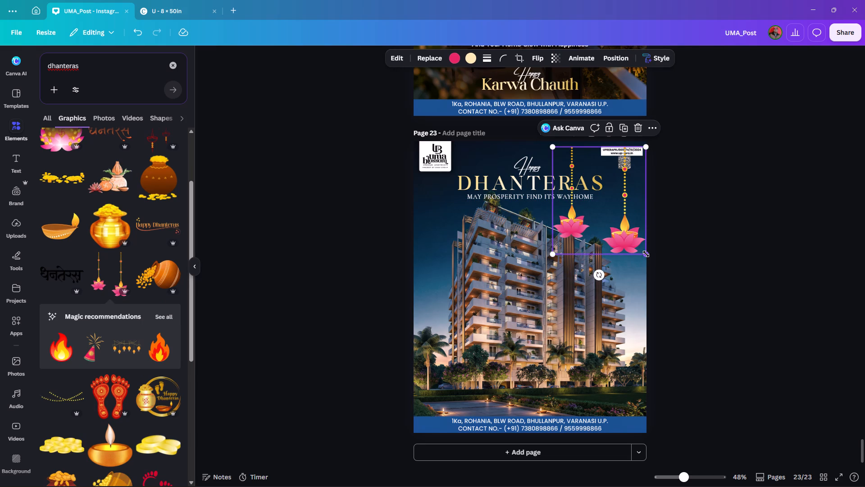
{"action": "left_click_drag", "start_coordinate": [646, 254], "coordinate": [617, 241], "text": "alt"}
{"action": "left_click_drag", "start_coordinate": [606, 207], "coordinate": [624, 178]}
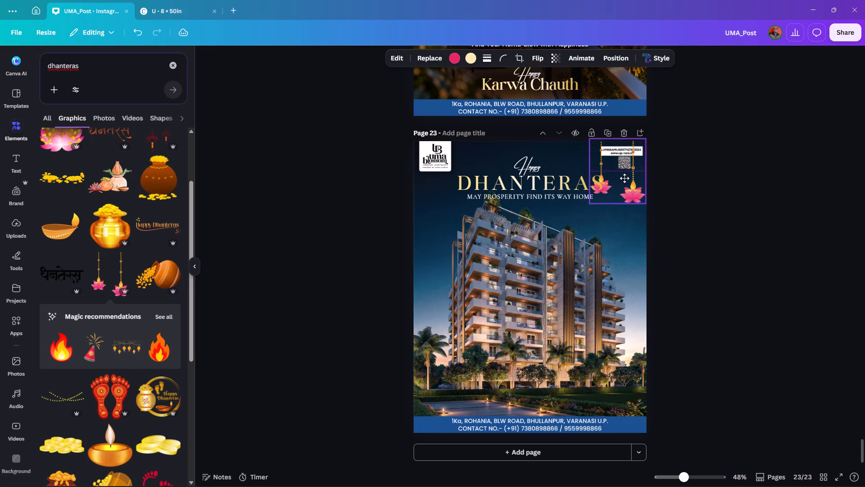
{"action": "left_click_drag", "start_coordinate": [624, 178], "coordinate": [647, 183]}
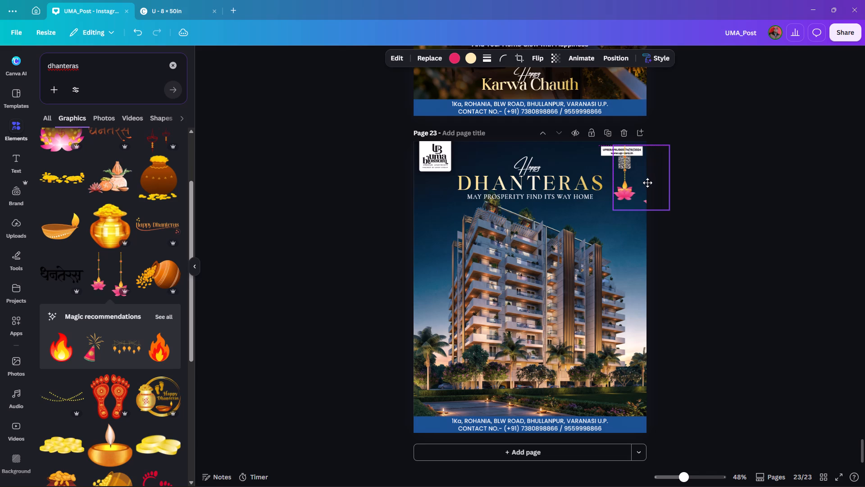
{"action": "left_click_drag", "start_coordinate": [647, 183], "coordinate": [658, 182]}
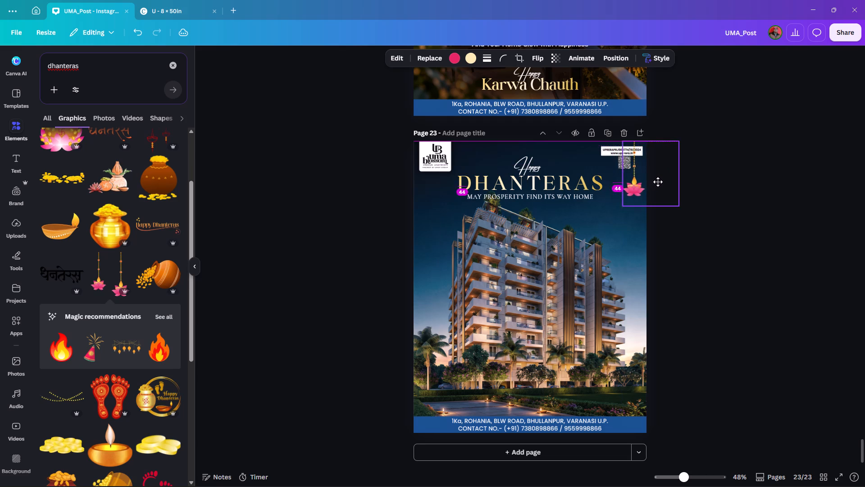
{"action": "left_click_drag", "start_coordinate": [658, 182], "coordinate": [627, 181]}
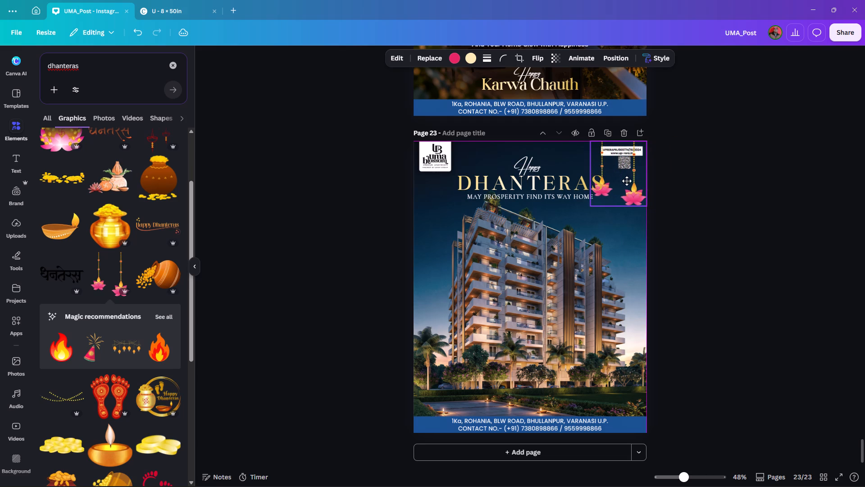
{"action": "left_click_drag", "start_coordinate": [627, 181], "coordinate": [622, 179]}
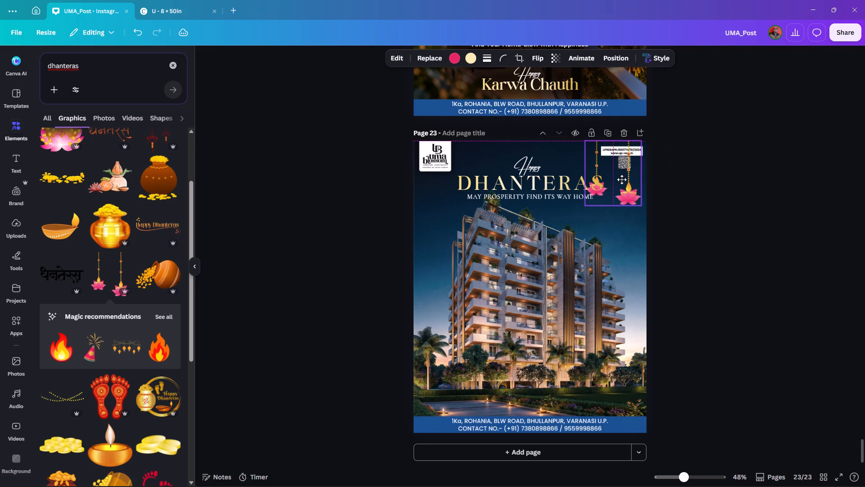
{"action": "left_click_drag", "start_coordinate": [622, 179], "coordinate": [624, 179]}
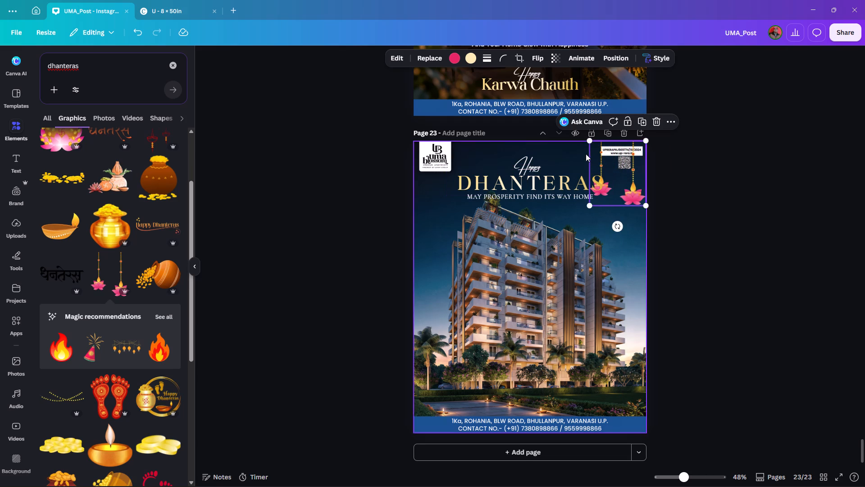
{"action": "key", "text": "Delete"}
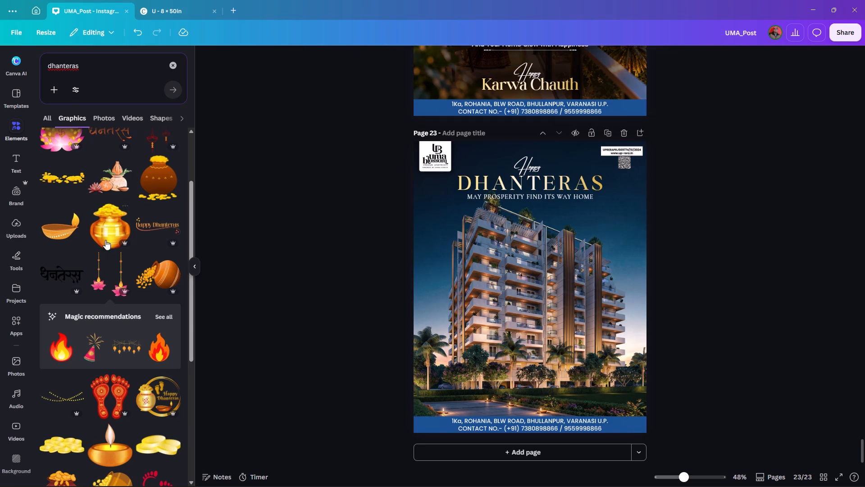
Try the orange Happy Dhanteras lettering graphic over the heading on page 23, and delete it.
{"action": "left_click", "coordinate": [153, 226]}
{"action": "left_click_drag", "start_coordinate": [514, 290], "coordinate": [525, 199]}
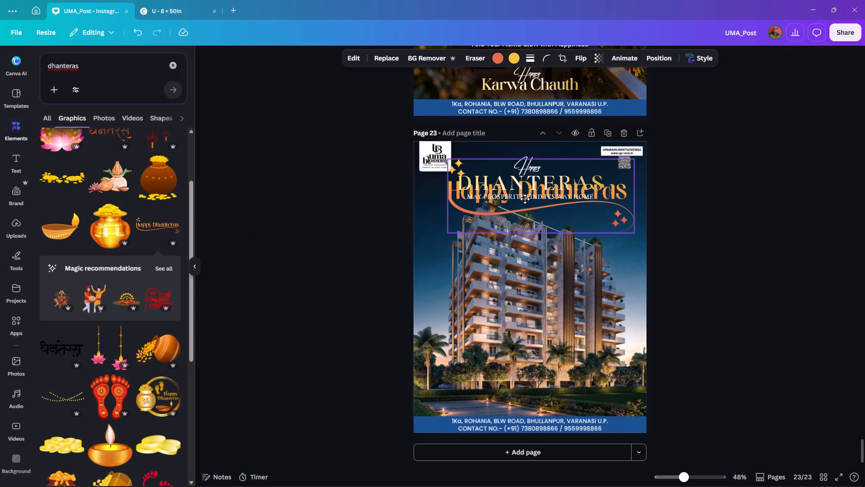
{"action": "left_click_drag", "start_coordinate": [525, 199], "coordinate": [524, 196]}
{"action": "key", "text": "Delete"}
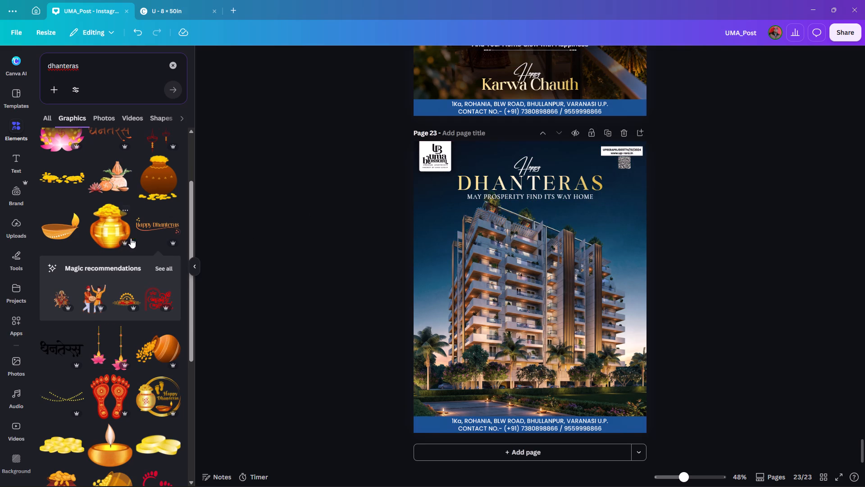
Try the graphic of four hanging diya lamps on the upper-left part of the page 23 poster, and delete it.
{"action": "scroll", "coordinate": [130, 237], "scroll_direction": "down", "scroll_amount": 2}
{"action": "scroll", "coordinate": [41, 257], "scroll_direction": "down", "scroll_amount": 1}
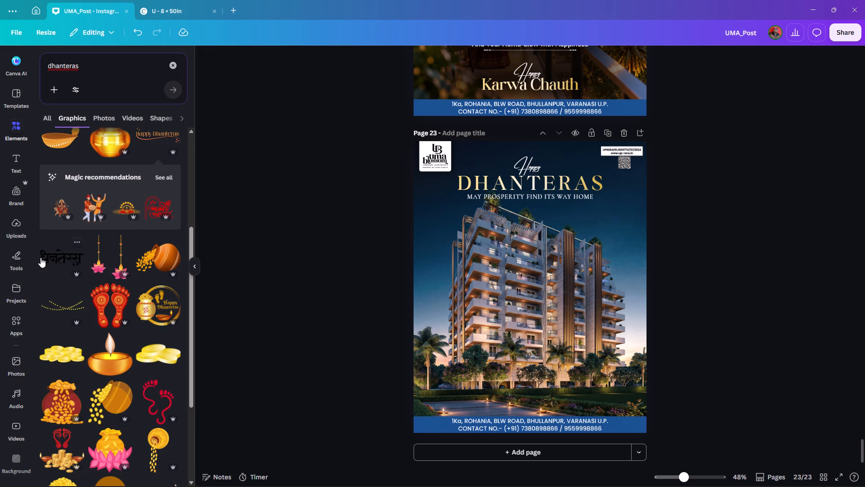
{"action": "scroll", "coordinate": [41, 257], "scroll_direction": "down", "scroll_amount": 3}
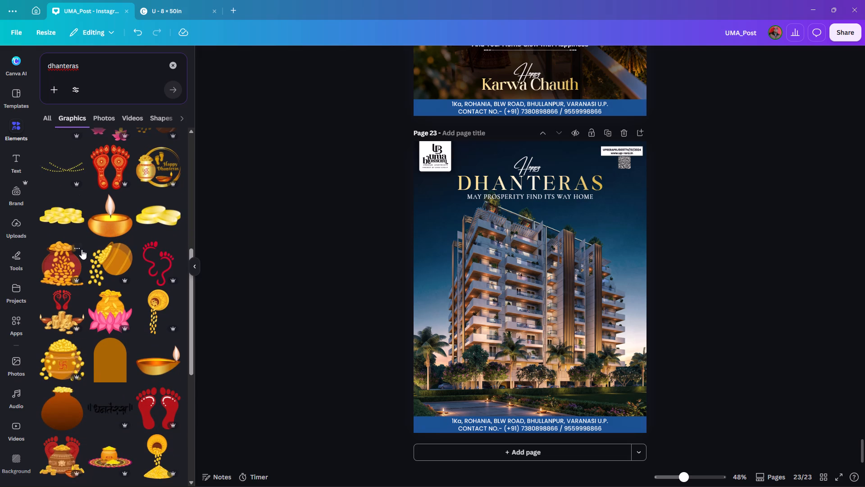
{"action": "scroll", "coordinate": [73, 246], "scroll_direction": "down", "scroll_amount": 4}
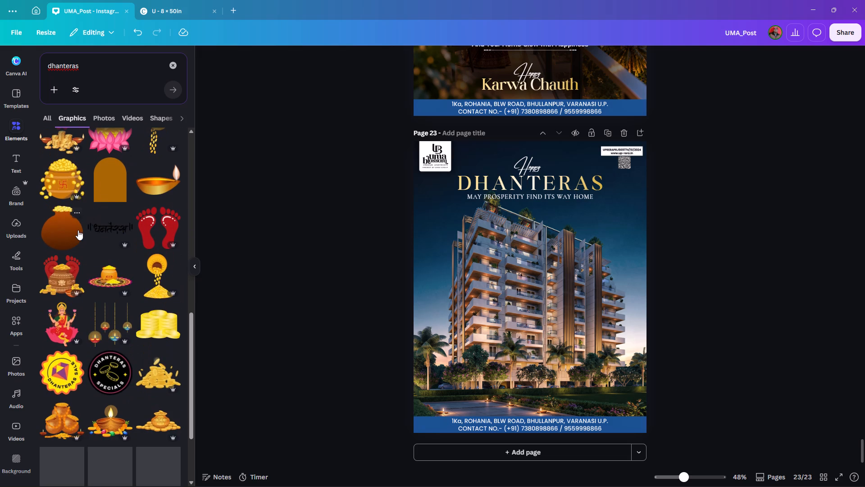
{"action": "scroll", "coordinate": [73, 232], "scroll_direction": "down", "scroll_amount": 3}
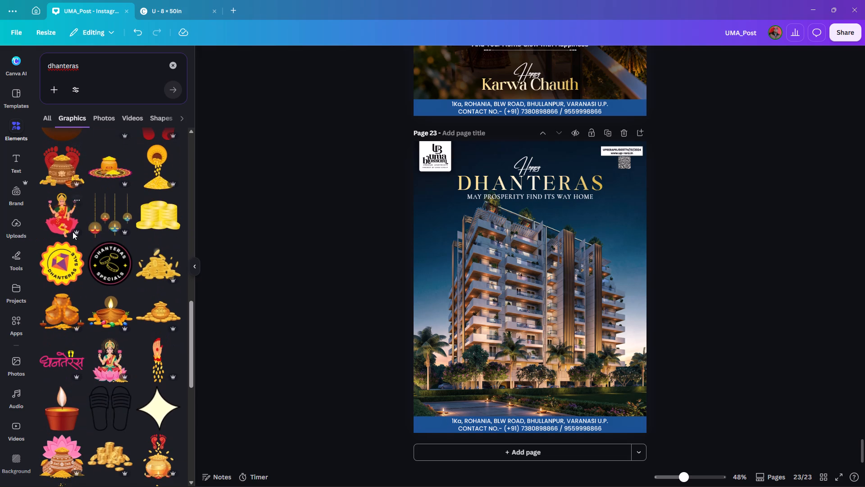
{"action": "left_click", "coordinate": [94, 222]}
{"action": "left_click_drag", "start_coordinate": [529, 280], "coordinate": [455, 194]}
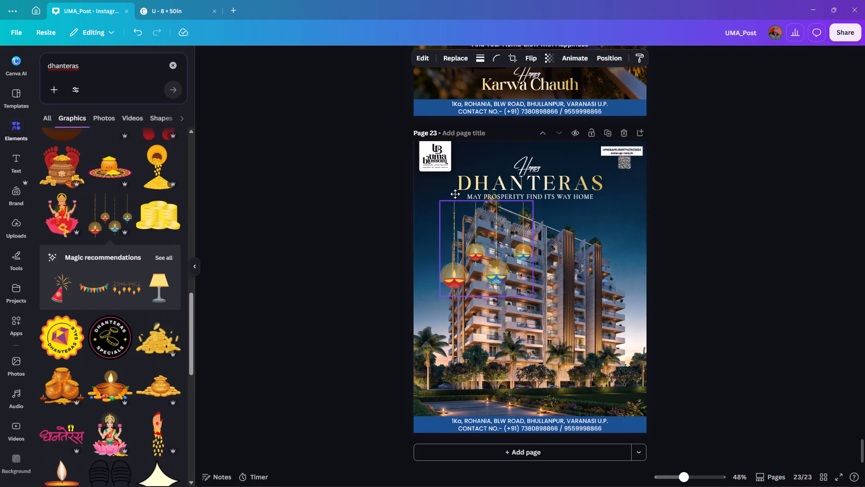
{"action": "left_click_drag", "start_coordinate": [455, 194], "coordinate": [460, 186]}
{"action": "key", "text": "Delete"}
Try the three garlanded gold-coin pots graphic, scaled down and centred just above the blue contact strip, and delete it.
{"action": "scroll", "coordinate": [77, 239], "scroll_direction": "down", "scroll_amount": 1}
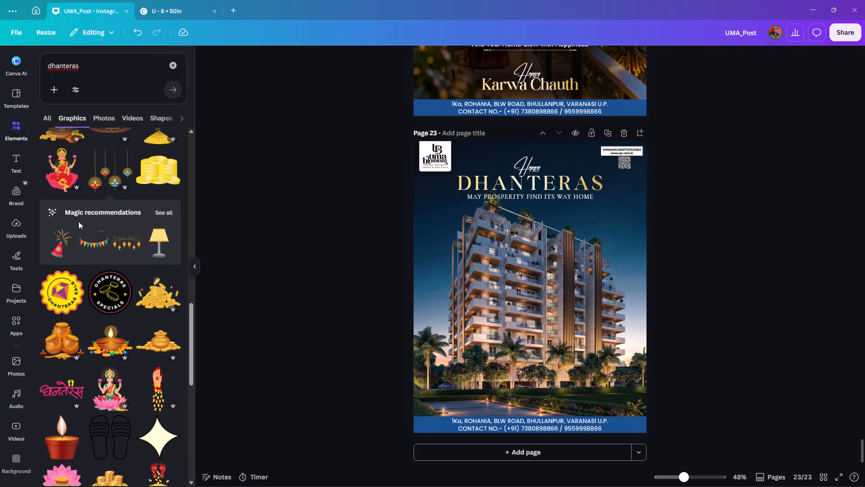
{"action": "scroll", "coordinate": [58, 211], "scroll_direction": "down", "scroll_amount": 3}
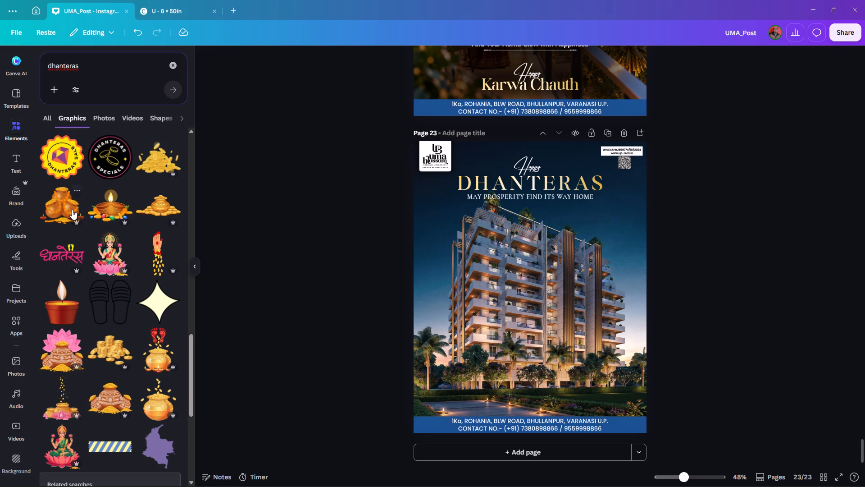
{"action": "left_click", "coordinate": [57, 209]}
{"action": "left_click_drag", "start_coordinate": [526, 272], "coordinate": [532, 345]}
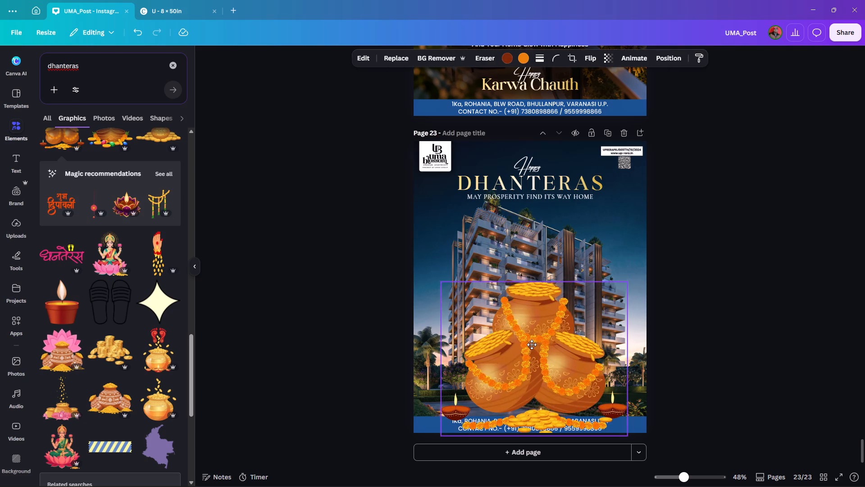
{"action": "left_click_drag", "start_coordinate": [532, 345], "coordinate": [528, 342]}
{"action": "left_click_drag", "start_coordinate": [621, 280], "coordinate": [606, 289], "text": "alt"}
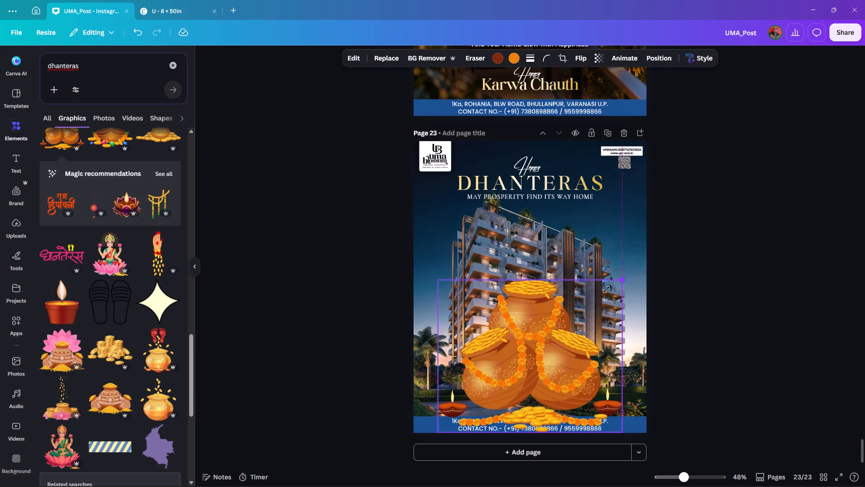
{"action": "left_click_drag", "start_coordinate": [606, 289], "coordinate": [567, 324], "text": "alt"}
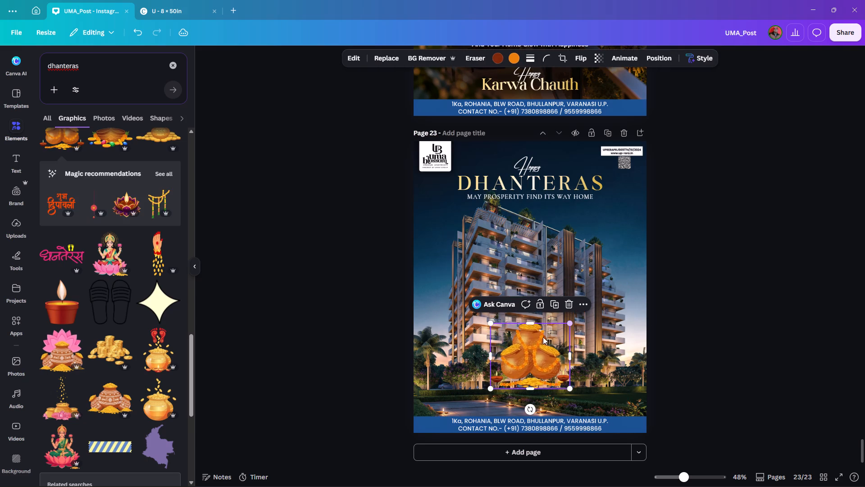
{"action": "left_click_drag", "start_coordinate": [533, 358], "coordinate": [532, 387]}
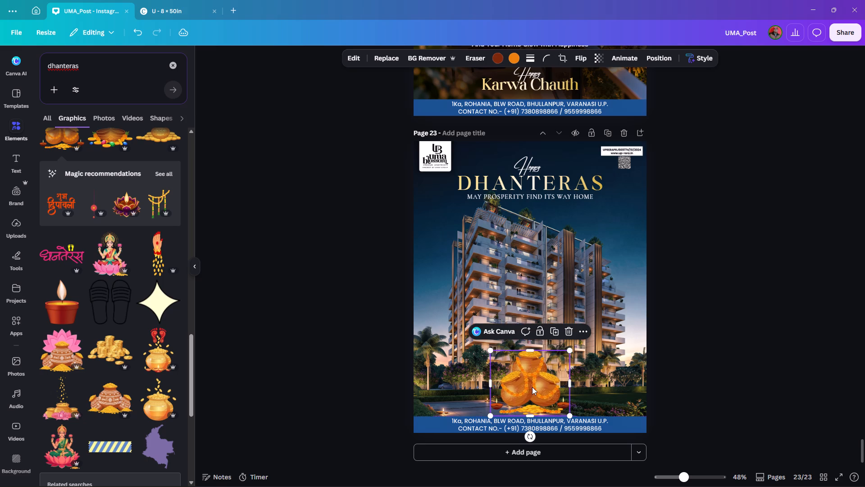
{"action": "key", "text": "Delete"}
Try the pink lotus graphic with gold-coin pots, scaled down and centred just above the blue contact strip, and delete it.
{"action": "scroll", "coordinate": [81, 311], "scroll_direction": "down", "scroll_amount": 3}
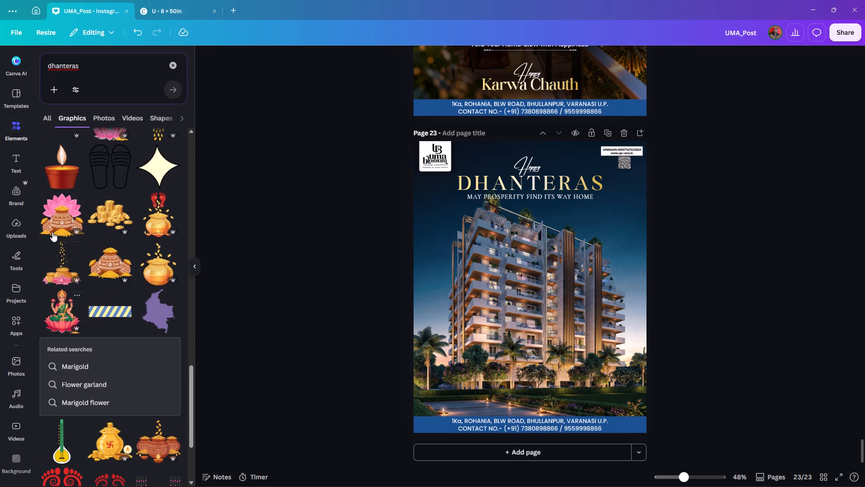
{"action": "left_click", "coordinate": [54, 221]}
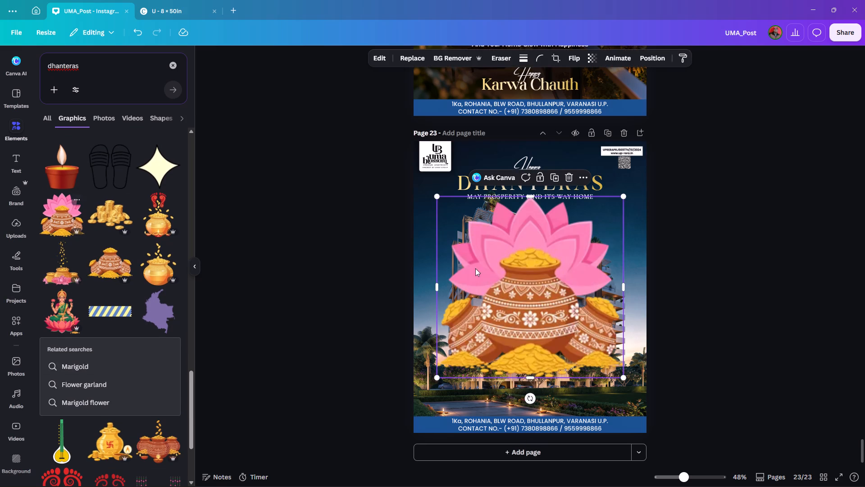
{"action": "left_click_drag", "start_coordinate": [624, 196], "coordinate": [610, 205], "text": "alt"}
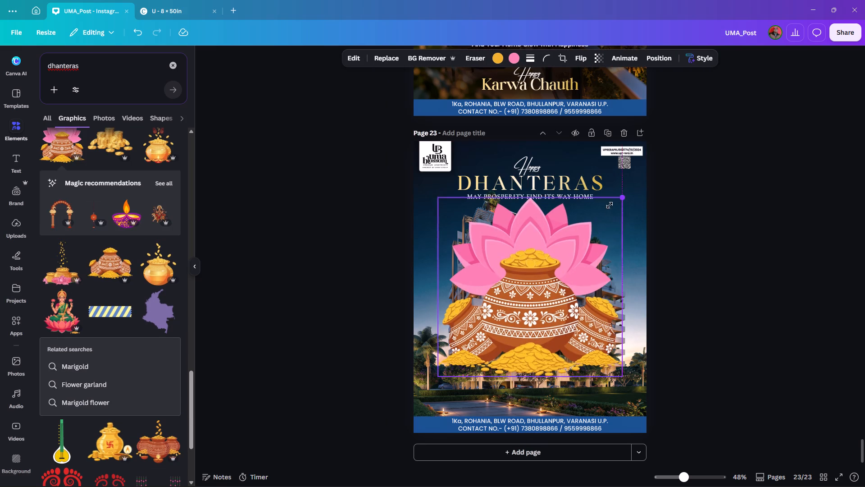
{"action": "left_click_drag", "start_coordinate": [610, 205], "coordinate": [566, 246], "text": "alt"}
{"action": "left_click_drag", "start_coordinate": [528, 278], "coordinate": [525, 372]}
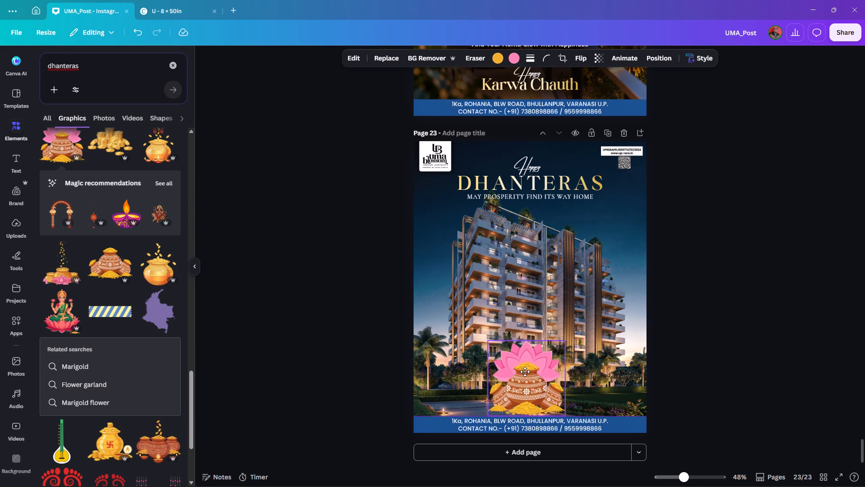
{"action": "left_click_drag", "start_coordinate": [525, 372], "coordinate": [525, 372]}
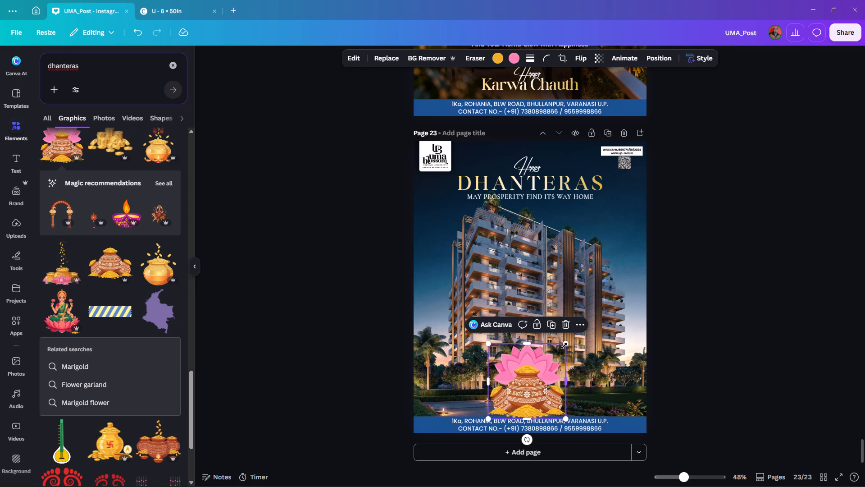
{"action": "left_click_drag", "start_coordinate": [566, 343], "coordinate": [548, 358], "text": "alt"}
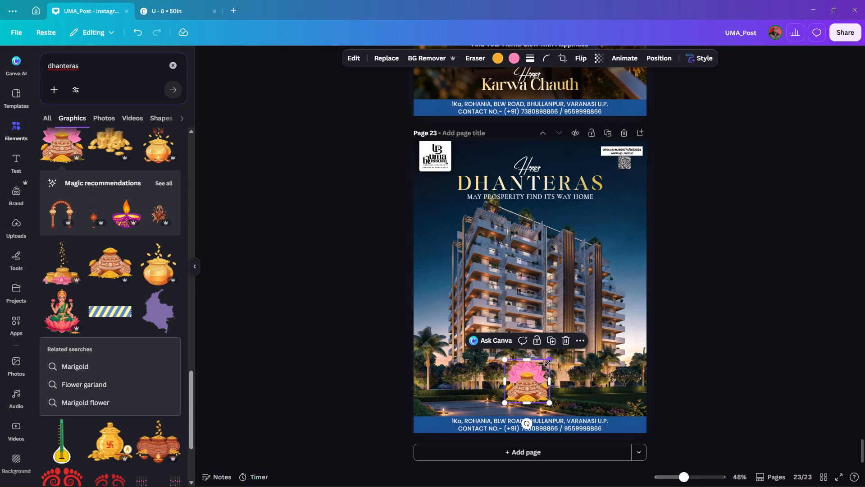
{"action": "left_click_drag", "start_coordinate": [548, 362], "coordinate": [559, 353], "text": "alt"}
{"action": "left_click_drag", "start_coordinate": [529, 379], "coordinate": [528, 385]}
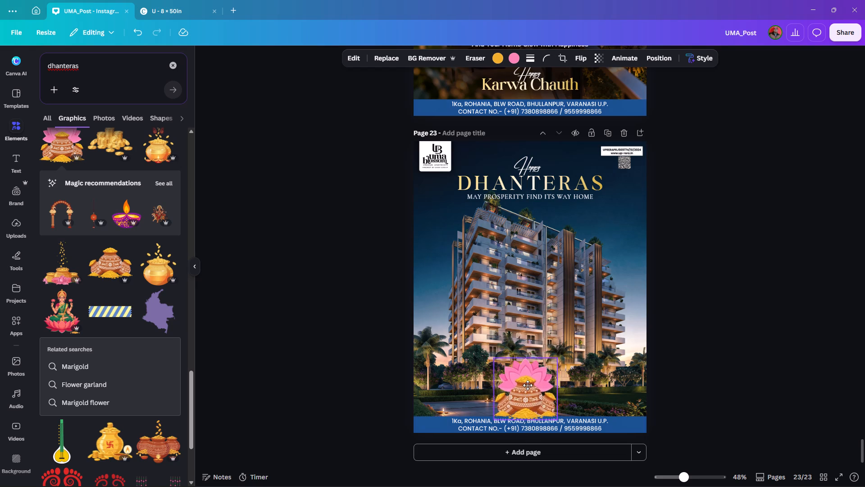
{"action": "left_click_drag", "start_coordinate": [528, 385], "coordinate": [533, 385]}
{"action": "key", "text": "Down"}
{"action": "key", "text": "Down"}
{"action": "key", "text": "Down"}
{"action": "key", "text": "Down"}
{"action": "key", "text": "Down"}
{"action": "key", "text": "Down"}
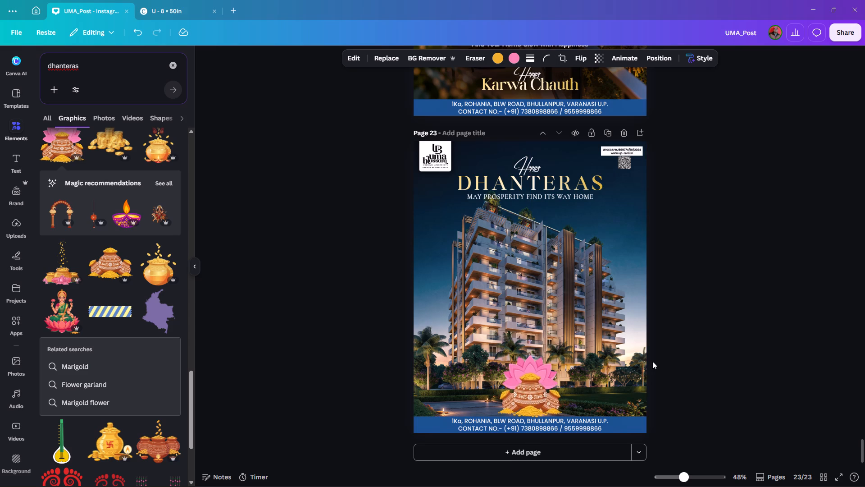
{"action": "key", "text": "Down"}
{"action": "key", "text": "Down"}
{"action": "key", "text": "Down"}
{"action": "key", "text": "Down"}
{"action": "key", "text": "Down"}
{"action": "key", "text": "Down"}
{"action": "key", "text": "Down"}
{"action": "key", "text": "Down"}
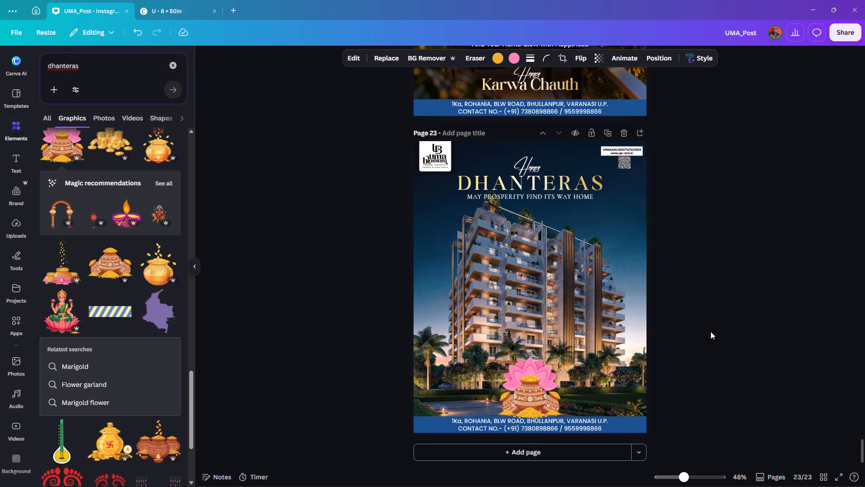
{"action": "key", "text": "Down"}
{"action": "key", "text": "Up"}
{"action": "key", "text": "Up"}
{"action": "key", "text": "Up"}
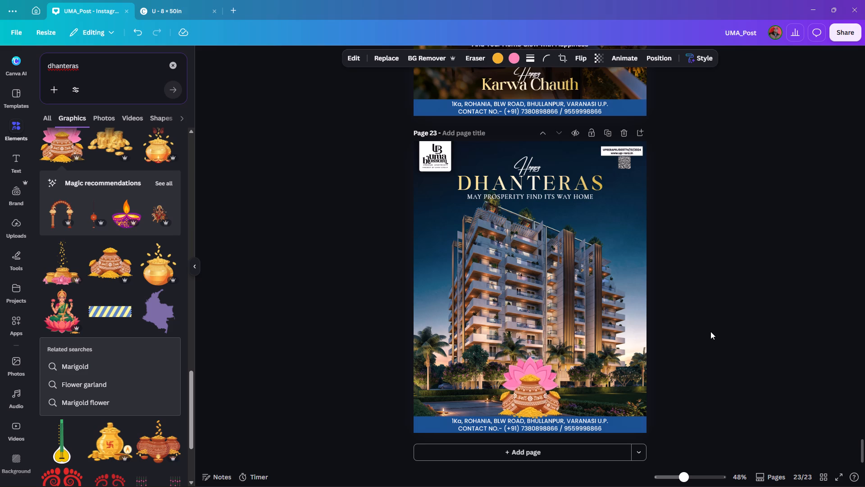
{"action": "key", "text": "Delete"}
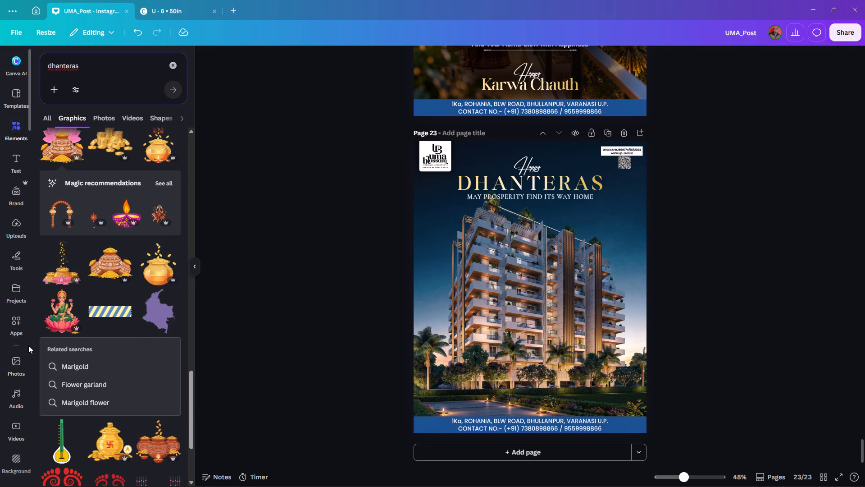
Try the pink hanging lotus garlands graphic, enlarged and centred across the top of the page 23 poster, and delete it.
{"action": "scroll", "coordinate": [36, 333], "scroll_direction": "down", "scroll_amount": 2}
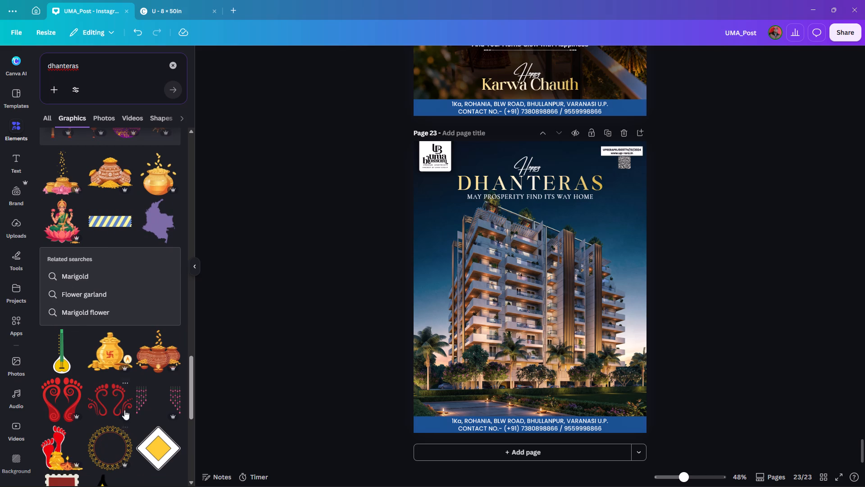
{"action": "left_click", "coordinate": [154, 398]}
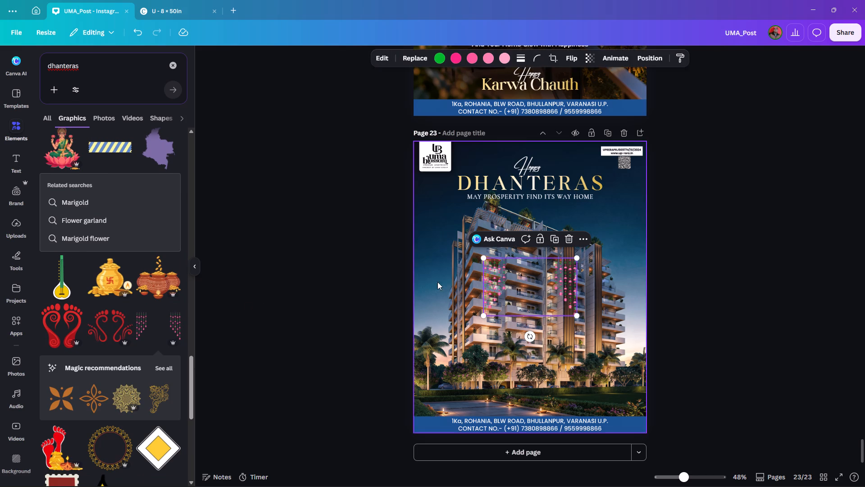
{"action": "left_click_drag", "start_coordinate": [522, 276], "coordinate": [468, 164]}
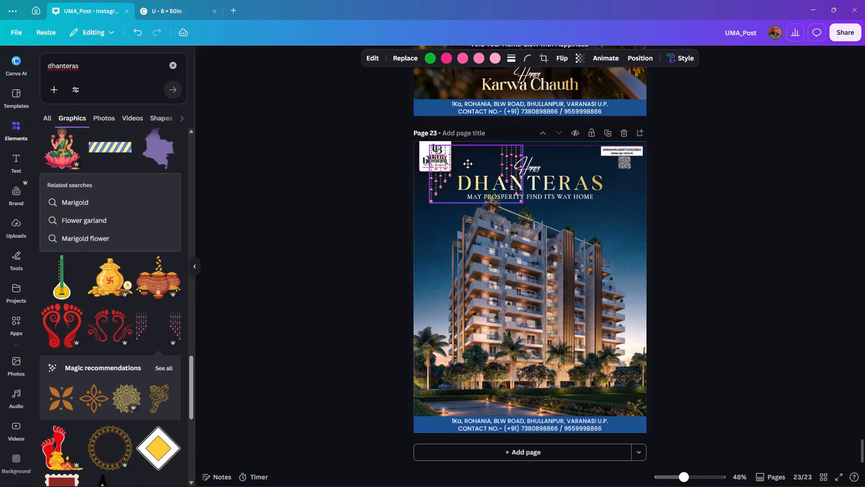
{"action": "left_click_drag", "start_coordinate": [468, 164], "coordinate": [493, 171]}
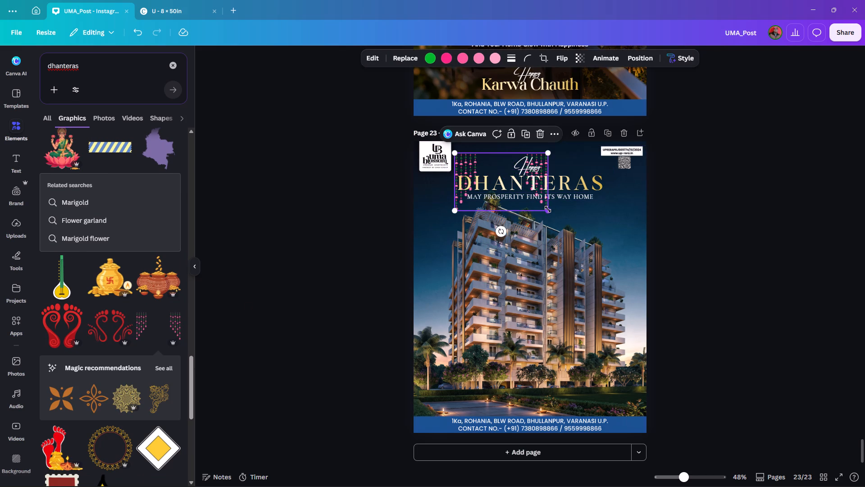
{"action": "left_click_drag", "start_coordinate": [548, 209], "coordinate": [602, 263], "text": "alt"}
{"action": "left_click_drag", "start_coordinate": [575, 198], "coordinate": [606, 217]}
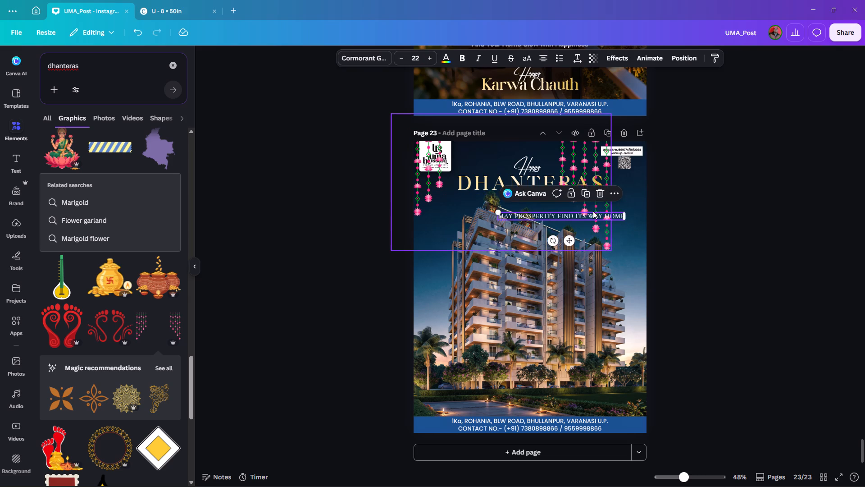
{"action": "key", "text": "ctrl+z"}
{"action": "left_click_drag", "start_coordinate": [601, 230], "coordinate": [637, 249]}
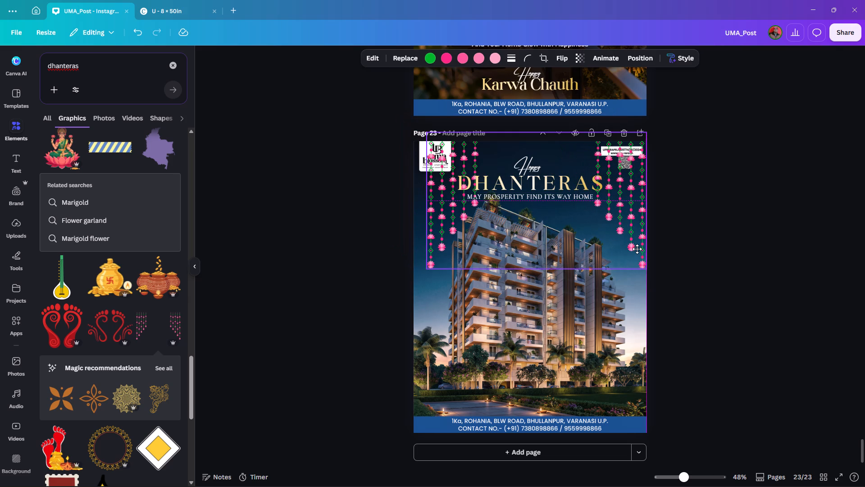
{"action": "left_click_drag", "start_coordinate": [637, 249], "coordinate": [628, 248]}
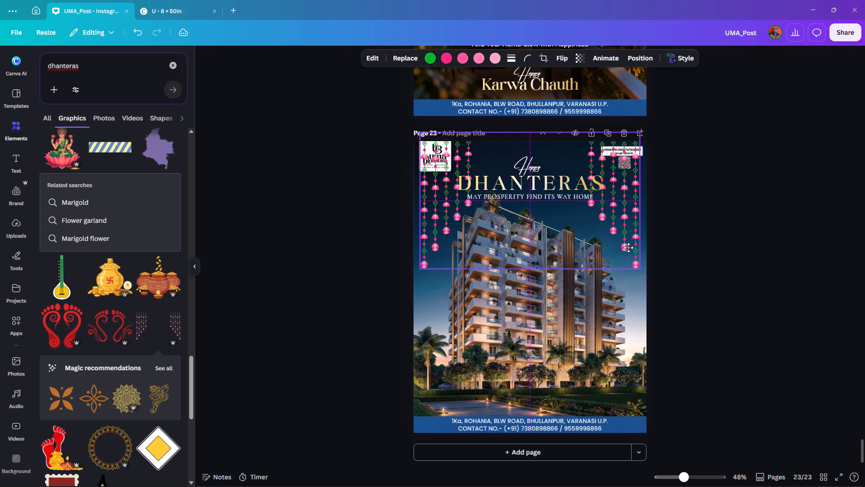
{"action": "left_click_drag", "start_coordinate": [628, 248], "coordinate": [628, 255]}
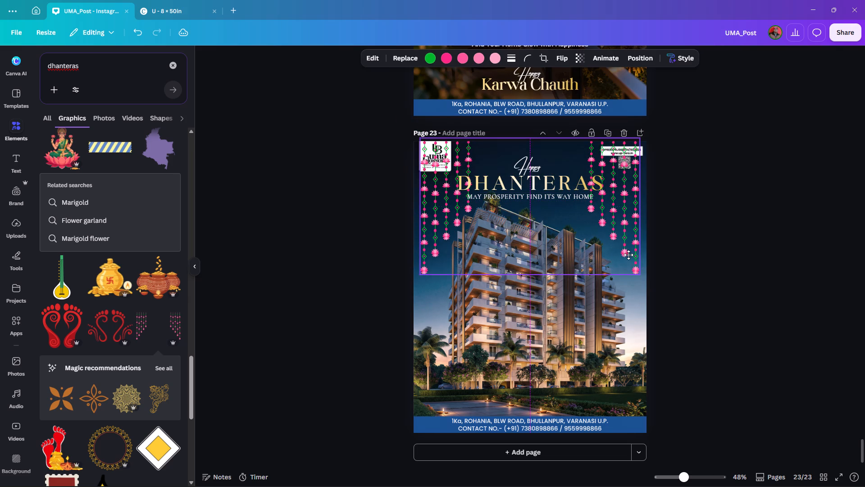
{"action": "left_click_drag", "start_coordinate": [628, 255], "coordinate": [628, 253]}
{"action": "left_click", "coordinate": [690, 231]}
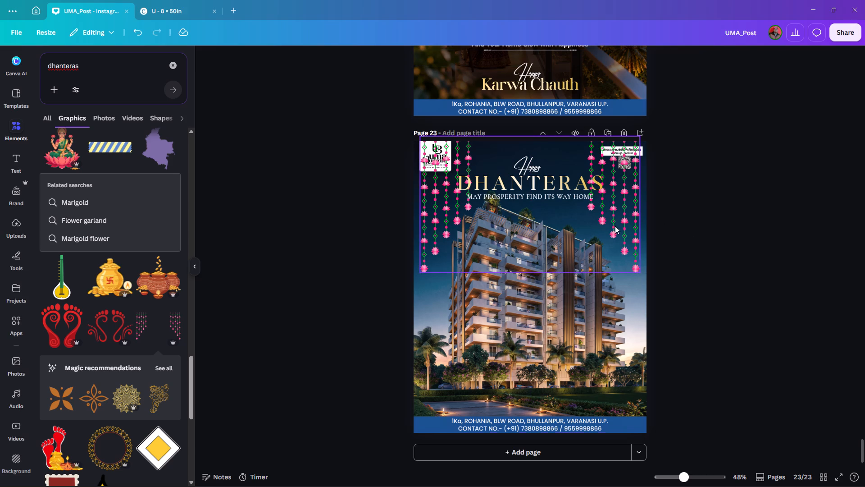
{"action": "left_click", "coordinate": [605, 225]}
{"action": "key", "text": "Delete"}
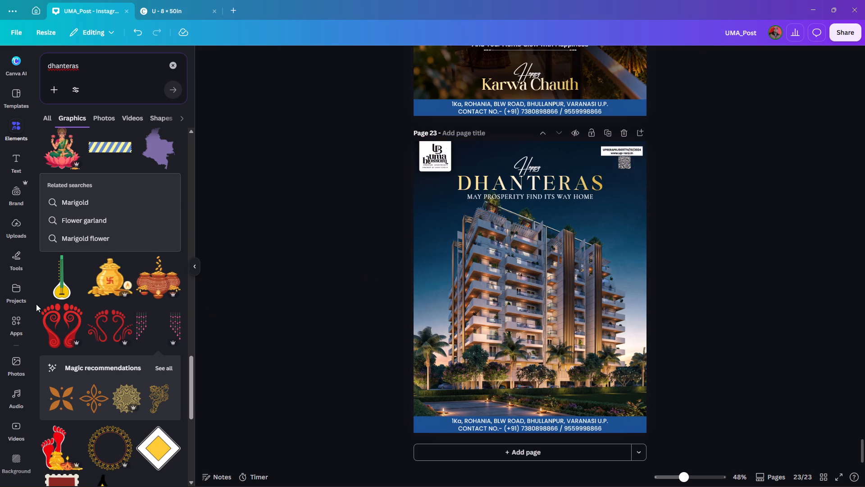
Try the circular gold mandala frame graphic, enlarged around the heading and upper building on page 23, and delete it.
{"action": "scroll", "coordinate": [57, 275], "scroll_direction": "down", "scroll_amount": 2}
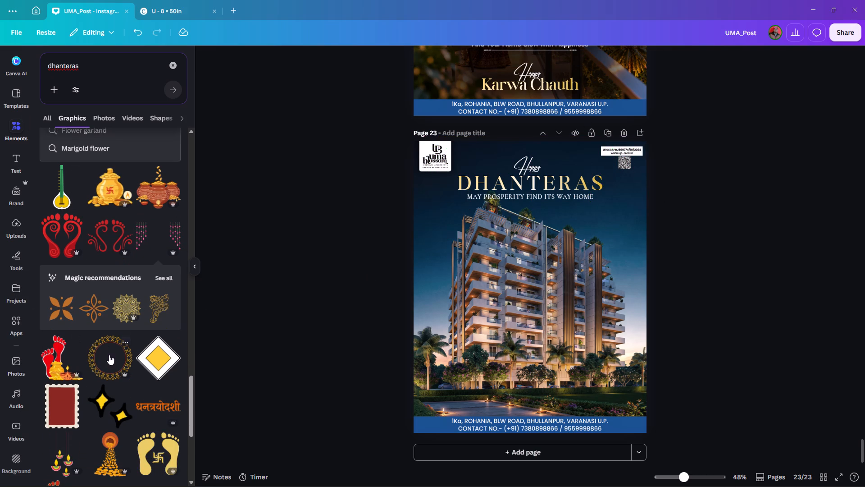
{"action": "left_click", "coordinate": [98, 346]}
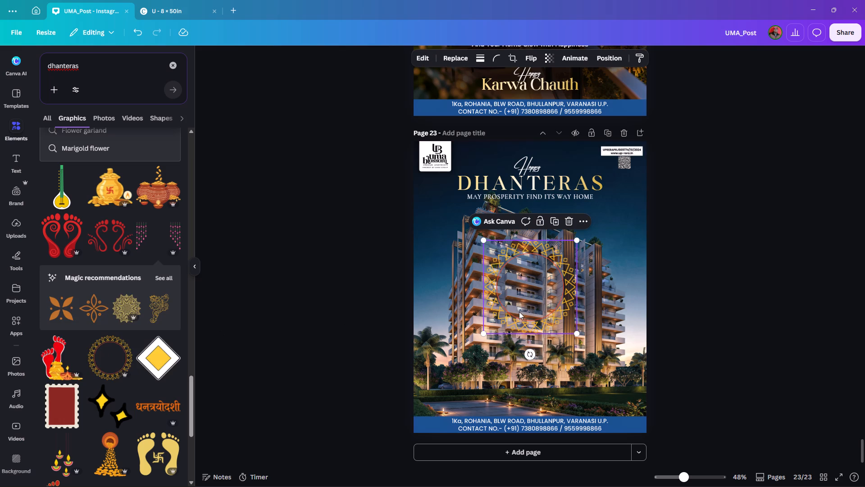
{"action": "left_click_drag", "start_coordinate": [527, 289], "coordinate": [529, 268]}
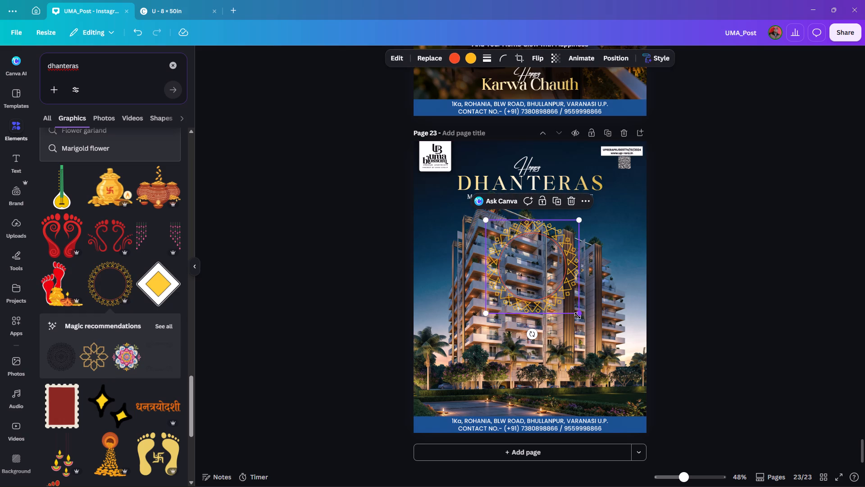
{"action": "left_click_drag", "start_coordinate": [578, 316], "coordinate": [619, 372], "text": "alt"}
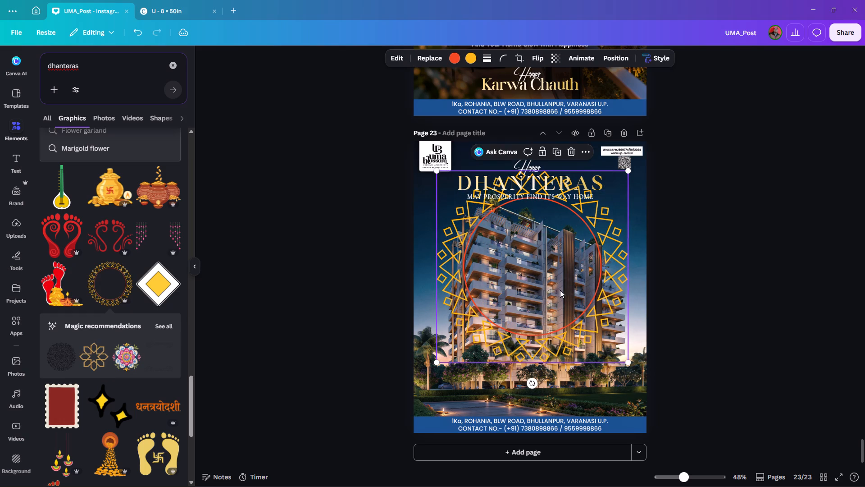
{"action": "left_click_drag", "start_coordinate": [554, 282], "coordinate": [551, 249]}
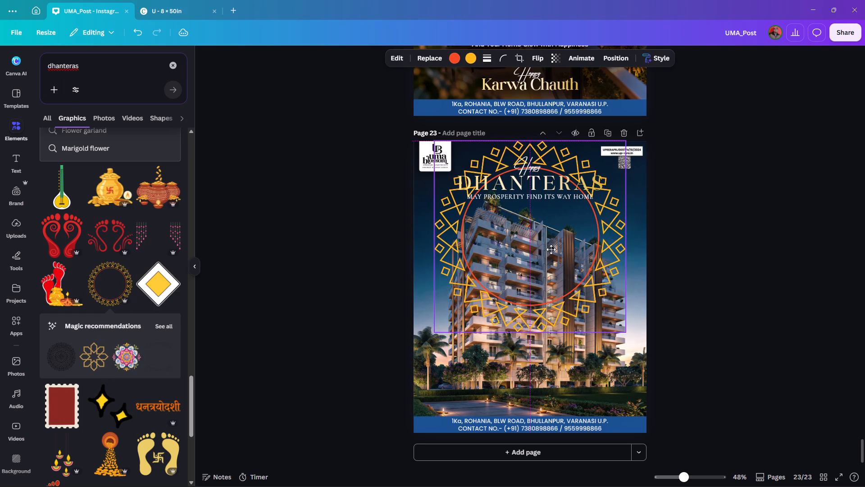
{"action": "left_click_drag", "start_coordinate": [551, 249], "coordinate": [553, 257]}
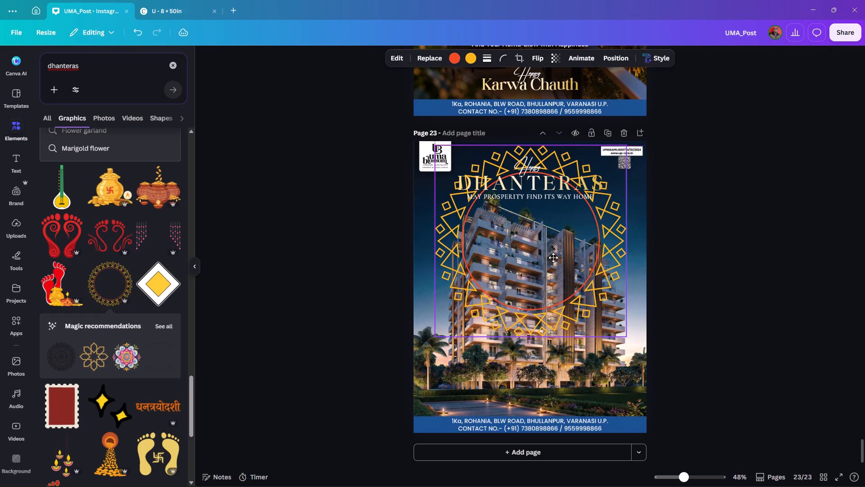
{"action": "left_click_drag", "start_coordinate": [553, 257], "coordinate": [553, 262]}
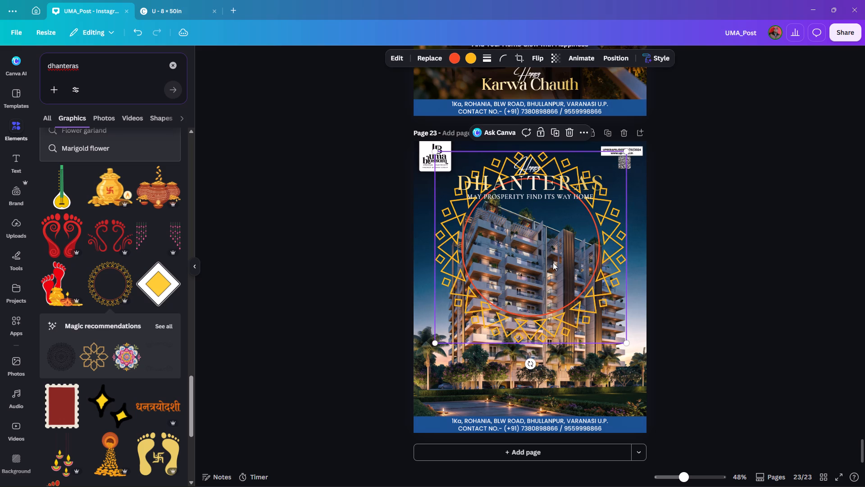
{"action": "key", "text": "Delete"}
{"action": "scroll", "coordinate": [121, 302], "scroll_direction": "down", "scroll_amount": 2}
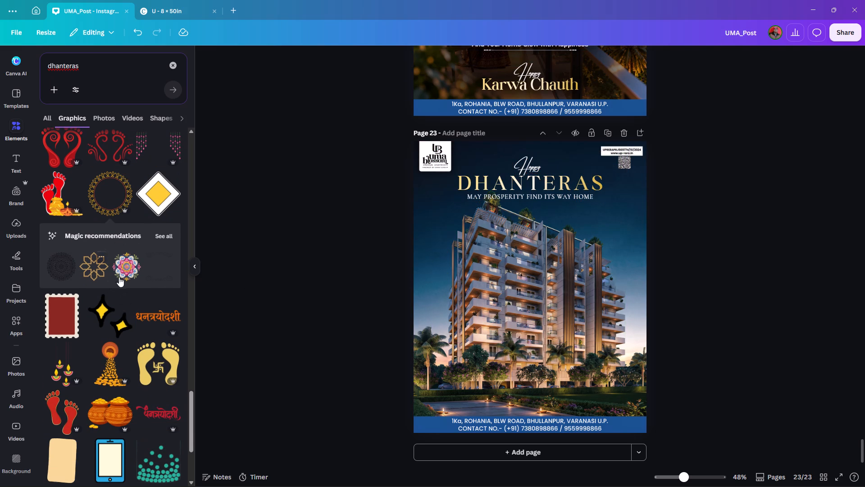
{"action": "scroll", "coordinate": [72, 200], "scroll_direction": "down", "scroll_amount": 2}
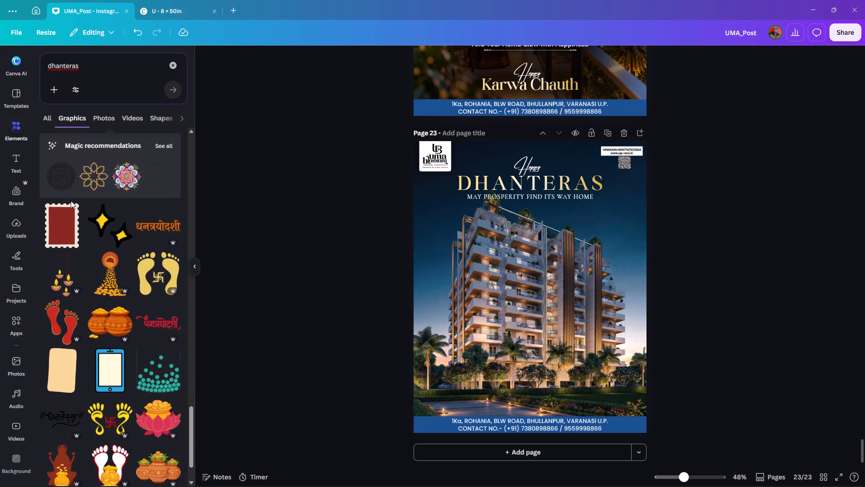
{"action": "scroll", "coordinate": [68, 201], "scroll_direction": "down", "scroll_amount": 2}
Duplicate the building background photo on page 23 and align the copy to the page's middle and centre.
{"action": "left_click", "coordinate": [519, 333]}
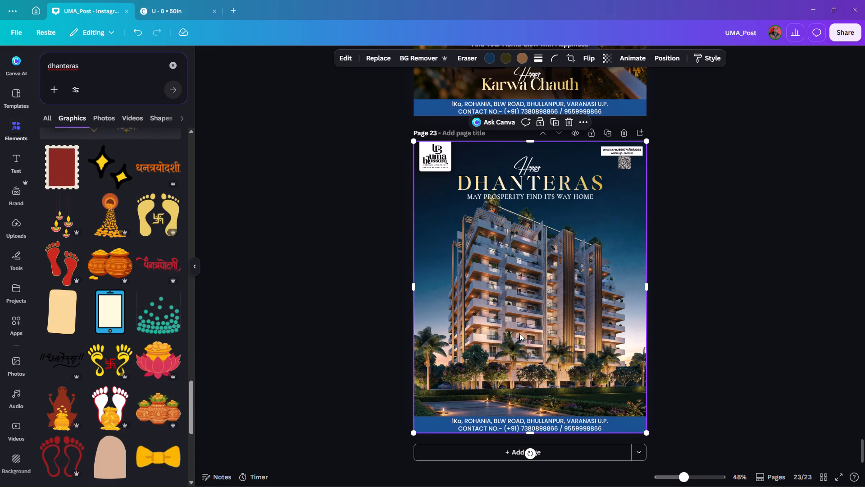
{"action": "key", "text": "ctrl+d"}
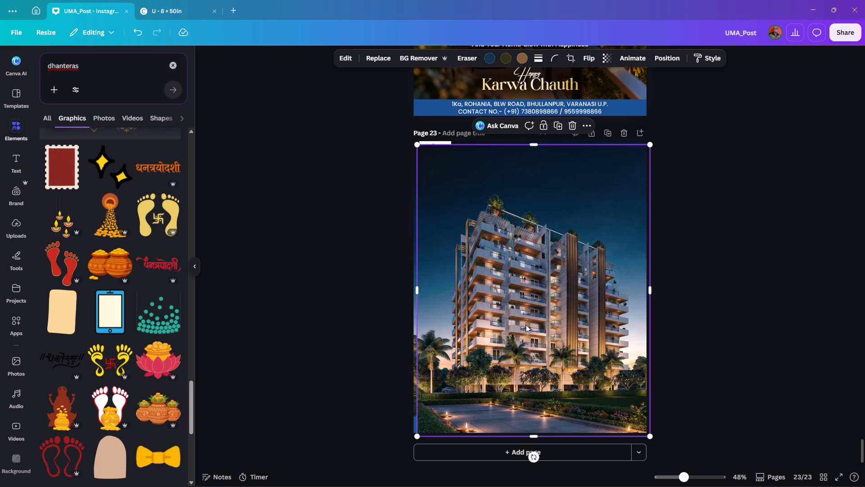
{"action": "left_click", "coordinate": [666, 59]}
{"action": "left_click", "coordinate": [76, 193]}
{"action": "left_click", "coordinate": [137, 192]}
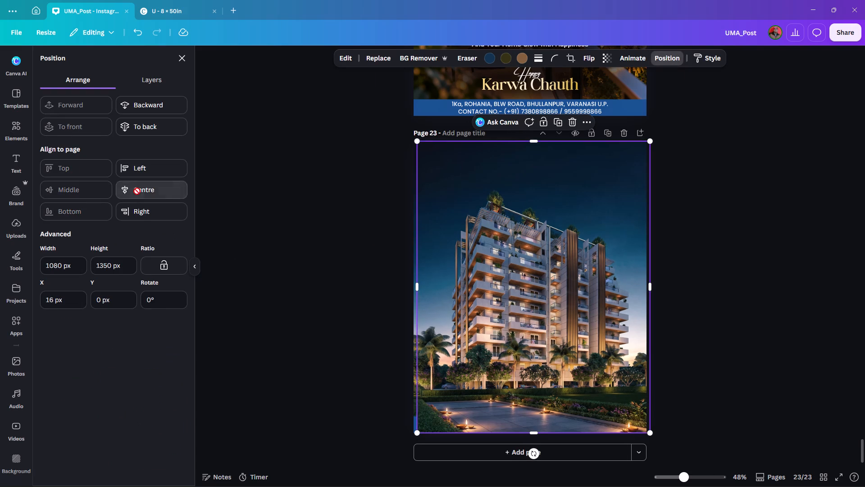
Remove the background from the duplicated building photo.
{"action": "left_click", "coordinate": [426, 55]}
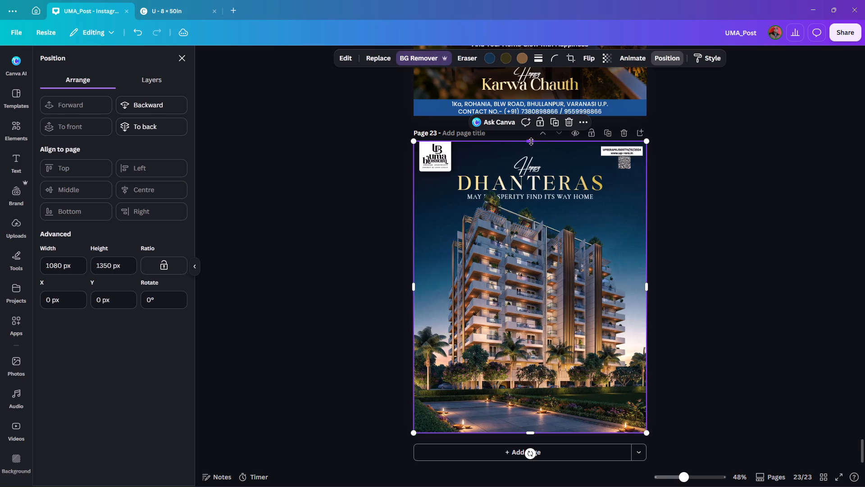
Crop the top of the background-removed building copy on page 23 to a height of about 1133 px.
{"action": "left_click_drag", "start_coordinate": [531, 142], "coordinate": [537, 198]}
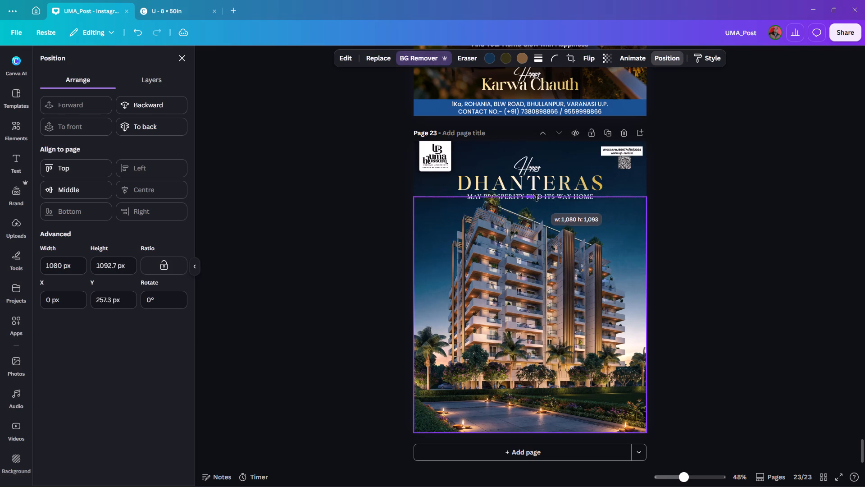
{"action": "left_click_drag", "start_coordinate": [537, 198], "coordinate": [537, 196]}
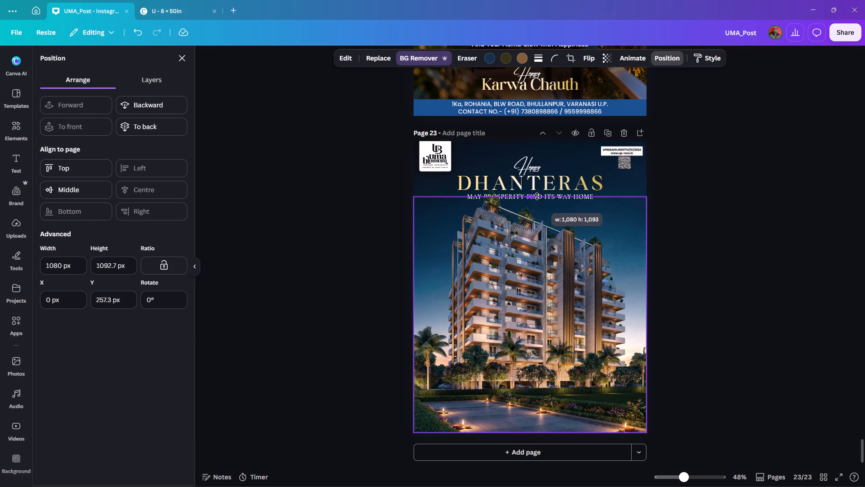
{"action": "left_click_drag", "start_coordinate": [537, 196], "coordinate": [537, 188]}
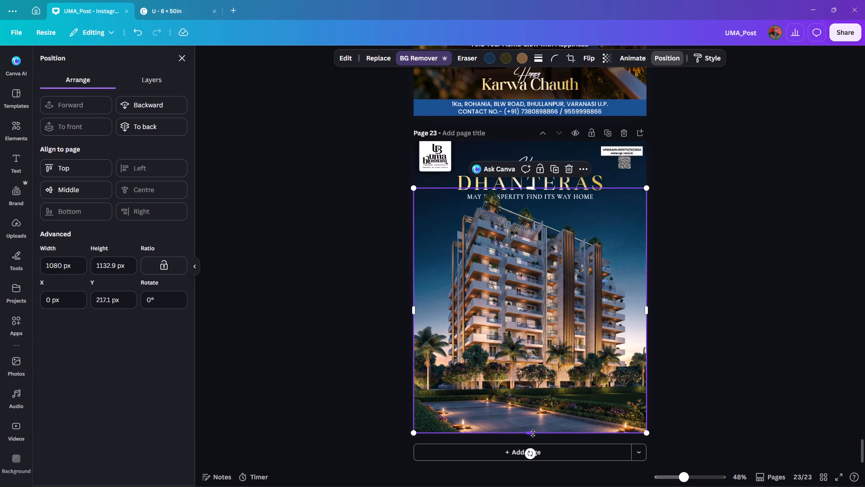
{"action": "left_click", "coordinate": [714, 272]}
Send the cropped building copy backward until it sits behind the tagline and the blue address and contact strip on page 23.
{"action": "left_click", "coordinate": [533, 293]}
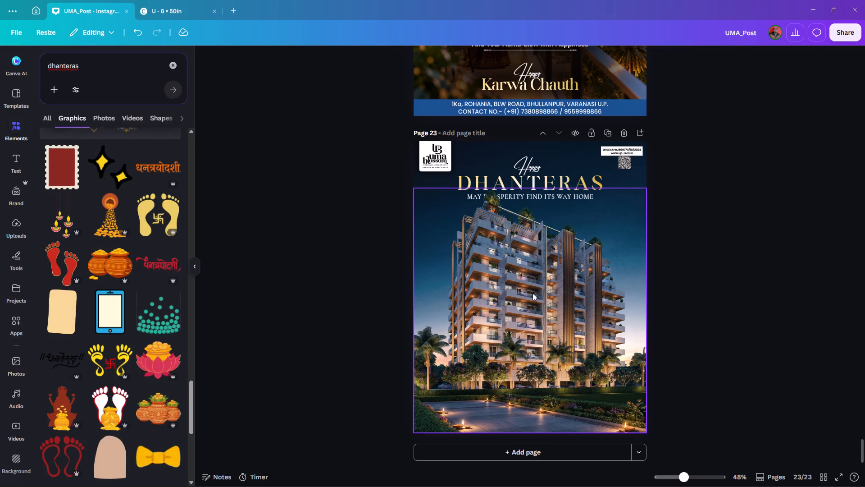
{"action": "key", "text": "ctrl+bracketleft"}
{"action": "key", "text": "ctrl+bracketleft"}
{"action": "key", "text": "ctrl+bracketleft"}
{"action": "key", "text": "ctrl+bracketleft"}
{"action": "key", "text": "ctrl+bracketleft"}
{"action": "key", "text": "ctrl+bracketleft"}
{"action": "left_click", "coordinate": [378, 267]}
{"action": "left_click", "coordinate": [556, 257]}
{"action": "key", "text": "ctrl+bracketleft"}
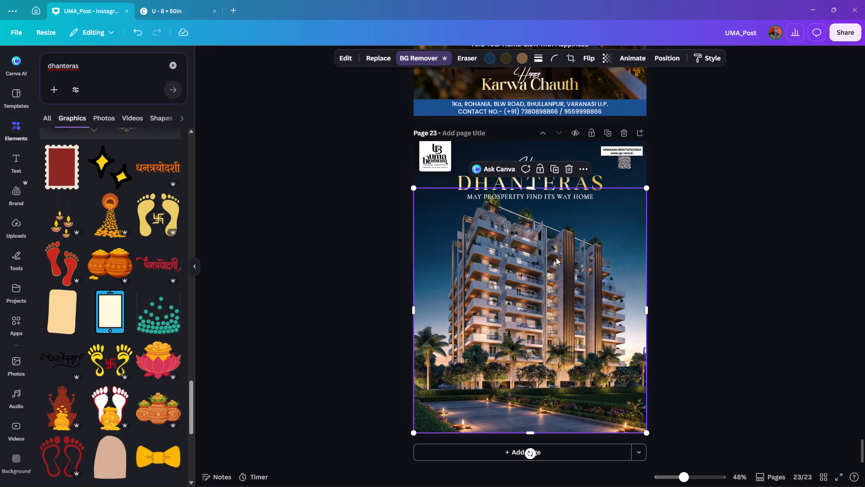
{"action": "key", "text": "ctrl+bracketleft"}
{"action": "key", "text": "ctrl+bracketleft"}
{"action": "key", "text": "ctrl+bracketleft"}
{"action": "key", "text": "ctrl+bracketright"}
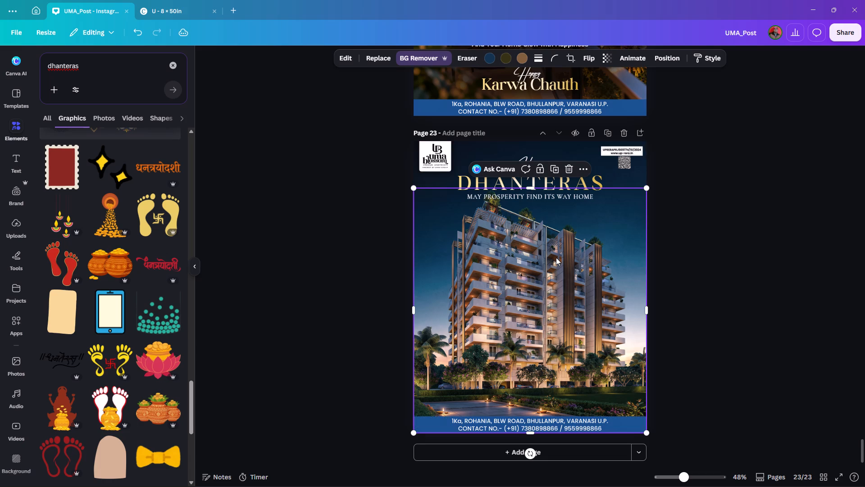
{"action": "key", "text": "ctrl+bracketright"}
{"action": "key", "text": "ctrl+bracketleft"}
{"action": "left_click", "coordinate": [771, 220]}
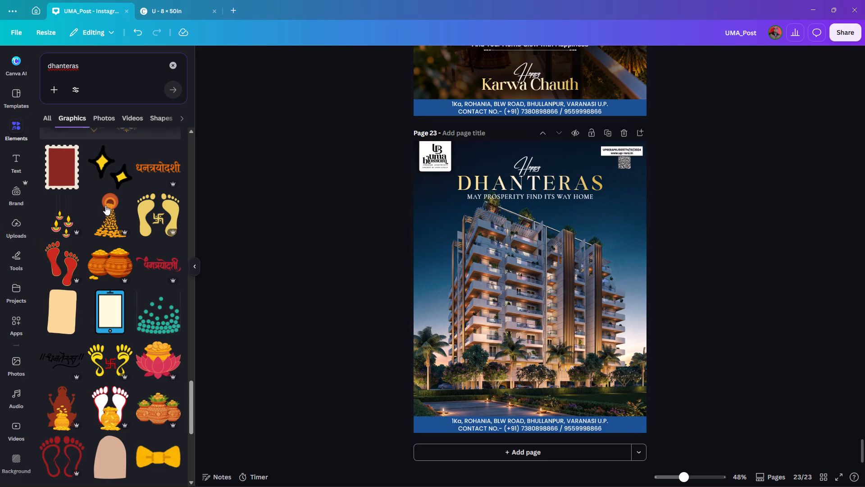
Browse further through the dhanteras graphics results for a festive decoration for the page 23 poster.
{"action": "scroll", "coordinate": [91, 213], "scroll_direction": "down", "scroll_amount": 8}
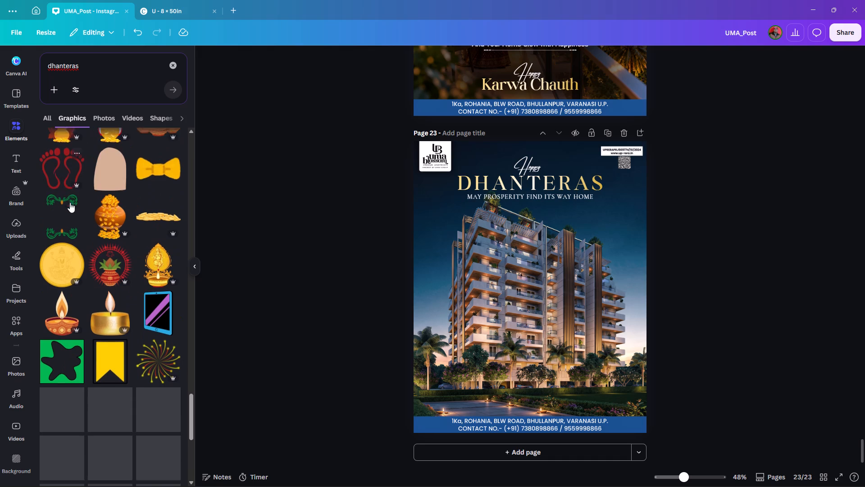
{"action": "scroll", "coordinate": [70, 202], "scroll_direction": "down", "scroll_amount": 3}
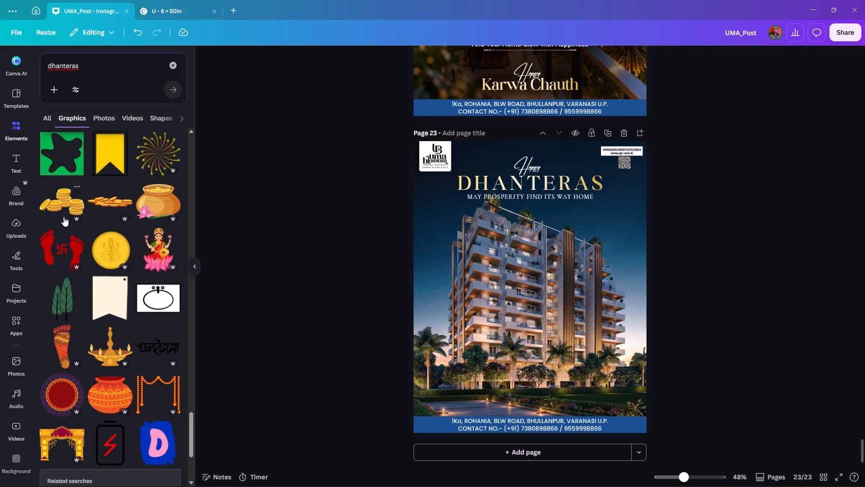
{"action": "scroll", "coordinate": [65, 218], "scroll_direction": "down", "scroll_amount": 4}
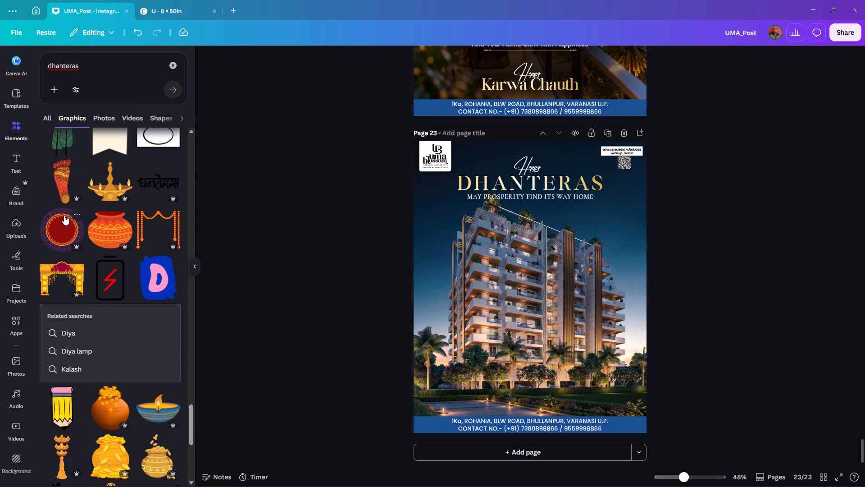
{"action": "scroll", "coordinate": [65, 216], "scroll_direction": "down", "scroll_amount": 8}
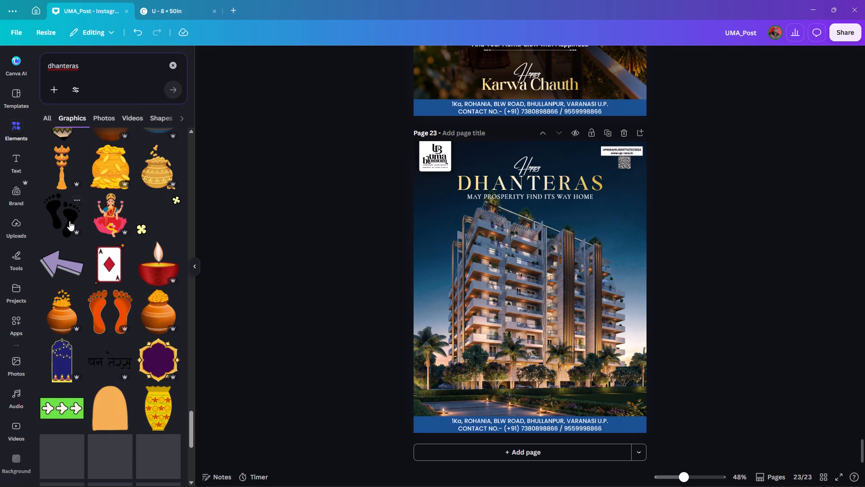
{"action": "scroll", "coordinate": [75, 217], "scroll_direction": "down", "scroll_amount": 4}
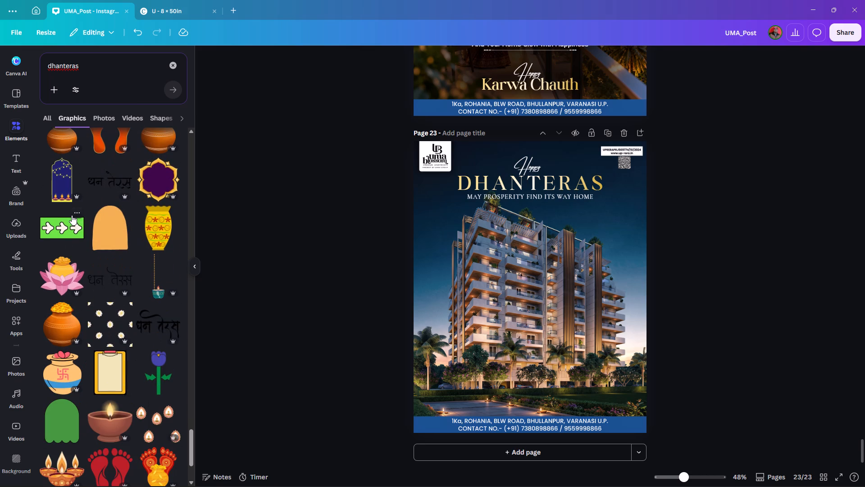
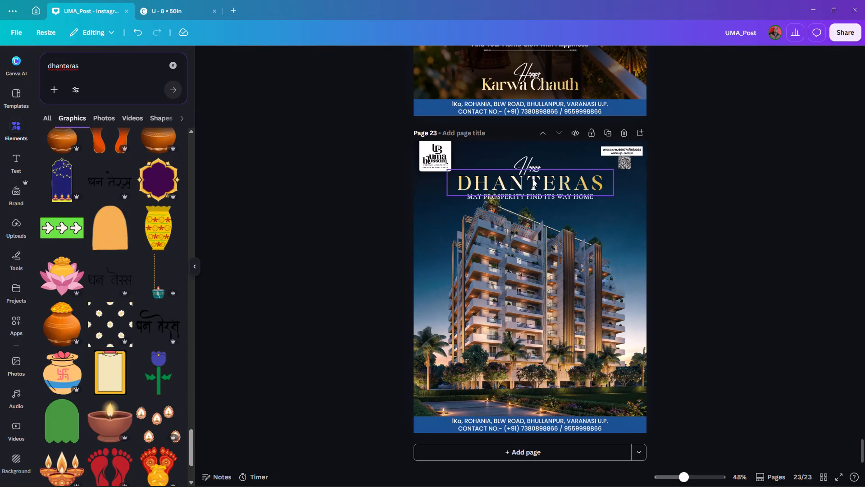
Search the elements library for mandala art and show all of the matching graphics.
{"action": "left_click", "coordinate": [706, 179]}
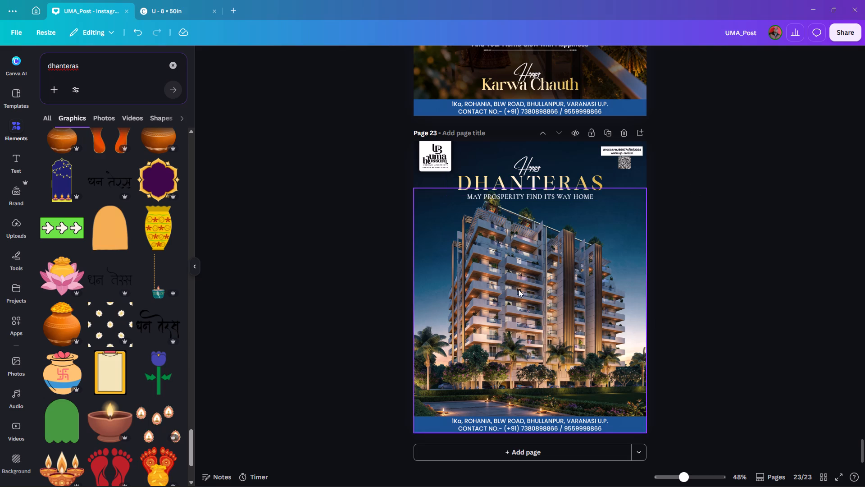
{"action": "scroll", "coordinate": [66, 189], "scroll_direction": "down", "scroll_amount": 12}
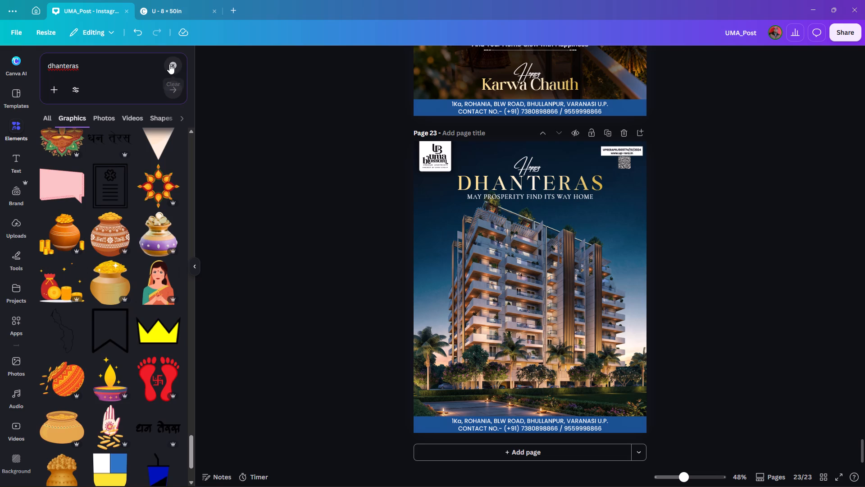
{"action": "left_click", "coordinate": [170, 64]}
{"action": "left_click", "coordinate": [90, 69]}
{"action": "key", "text": "m"}
{"action": "type", "text": "an"}
{"action": "type", "text": "da"}
{"action": "key", "text": "l"}
{"action": "key", "text": "a"}
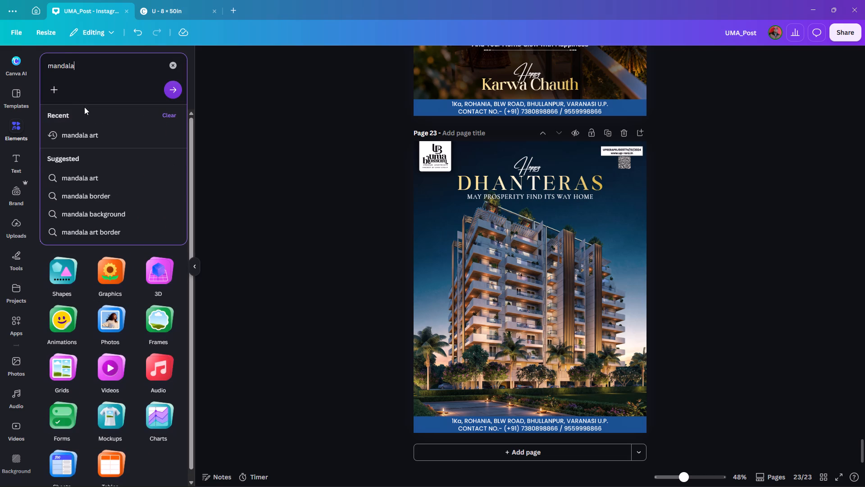
{"action": "left_click", "coordinate": [73, 134]}
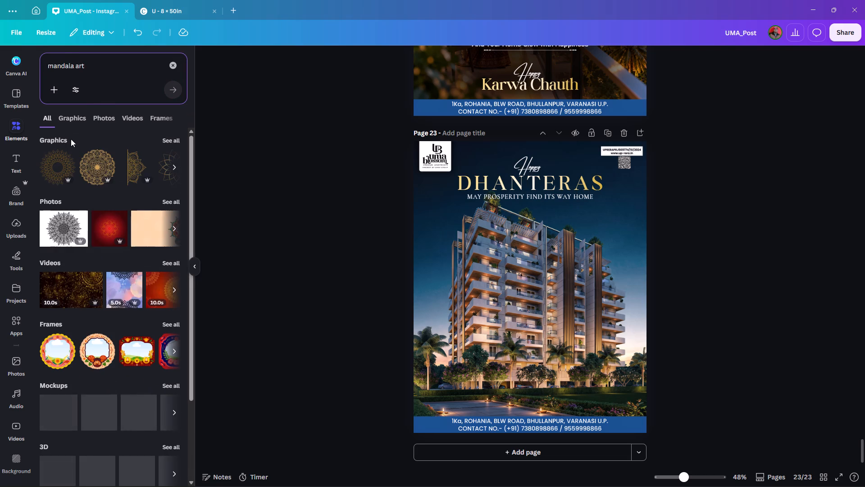
{"action": "left_click", "coordinate": [164, 139]}
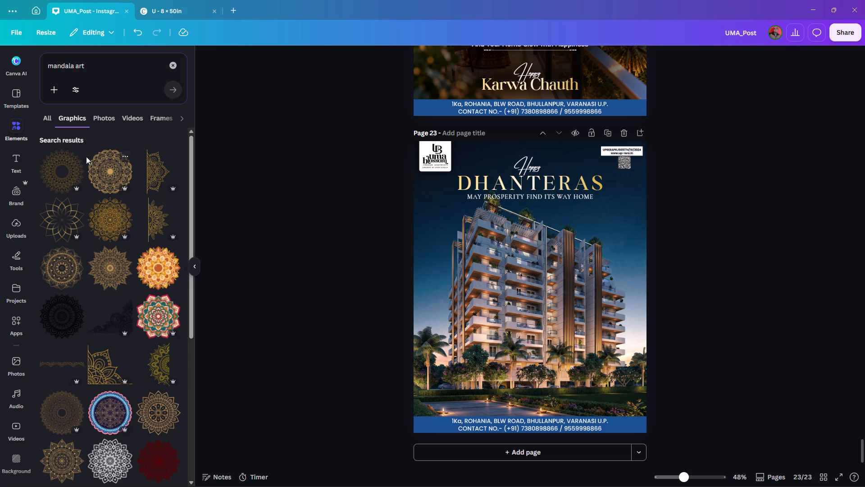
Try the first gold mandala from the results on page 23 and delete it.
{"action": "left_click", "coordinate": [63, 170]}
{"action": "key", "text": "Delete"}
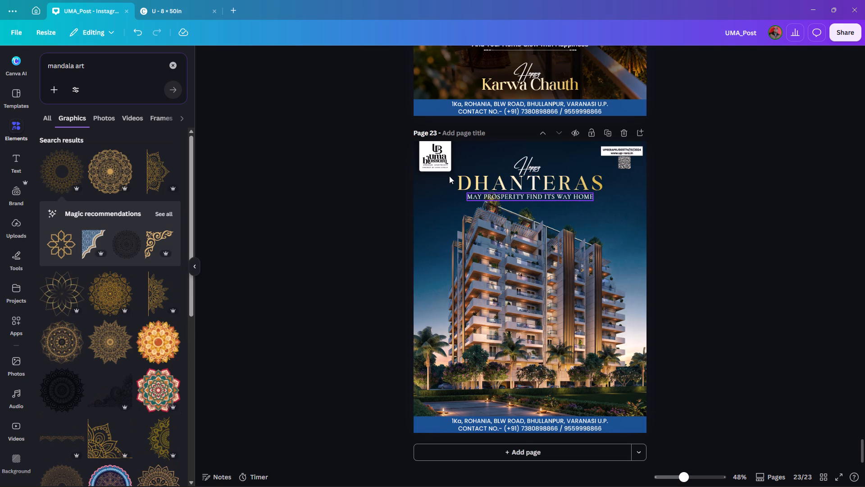
Add the round gold mandala with pointed petals to page 23, enlarged to about 923 px square over the upper building.
{"action": "left_click", "coordinate": [58, 340]}
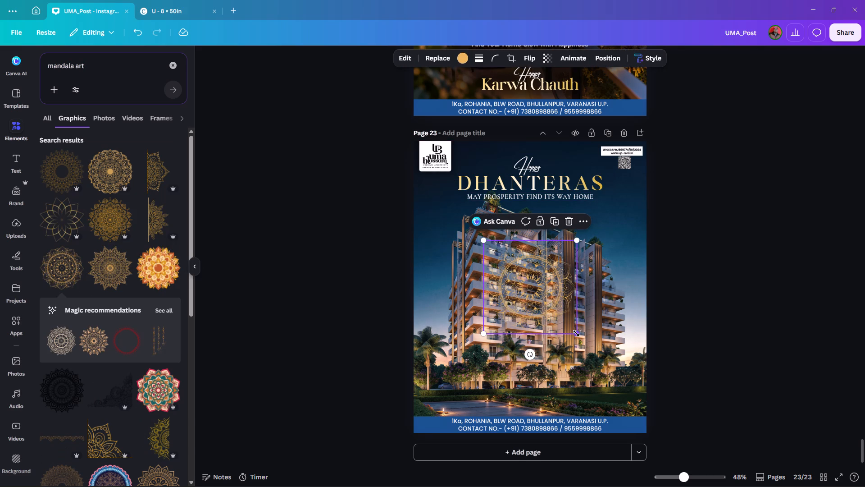
{"action": "left_click_drag", "start_coordinate": [576, 333], "coordinate": [626, 390], "text": "alt"}
{"action": "left_click_drag", "start_coordinate": [543, 322], "coordinate": [538, 287]}
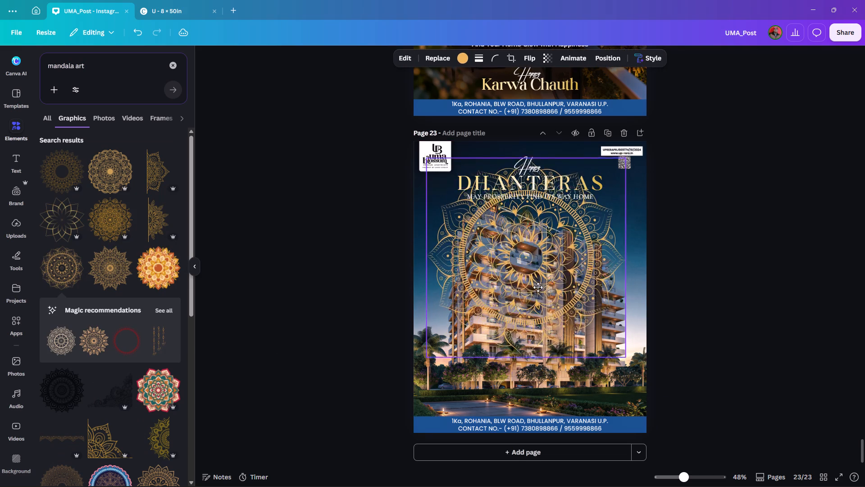
{"action": "left_click_drag", "start_coordinate": [538, 287], "coordinate": [543, 284]}
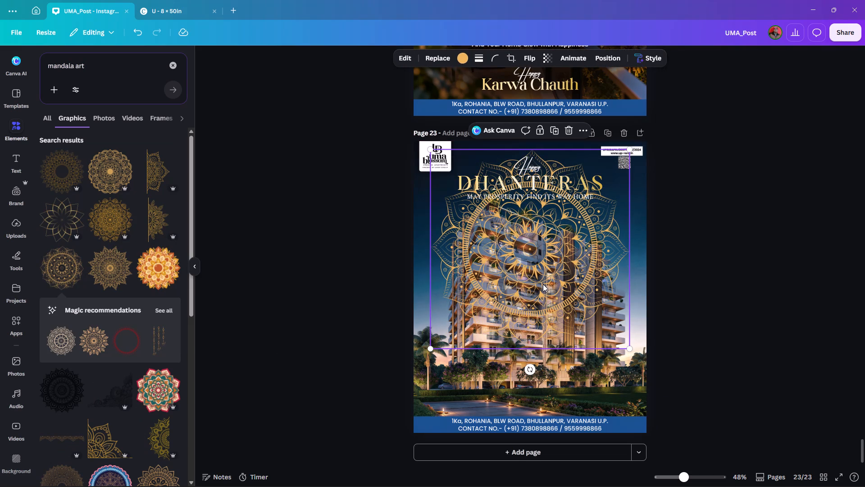
Send the gold mandala backward until it sits behind the text and the background-removed building copy.
{"action": "key", "text": "ctrl+bracketleft"}
{"action": "key", "text": "ctrl+bracketleft"}
{"action": "key", "text": "ctrl+bracketleft"}
{"action": "key", "text": "ctrl+bracketleft"}
{"action": "key", "text": "ctrl+bracketright"}
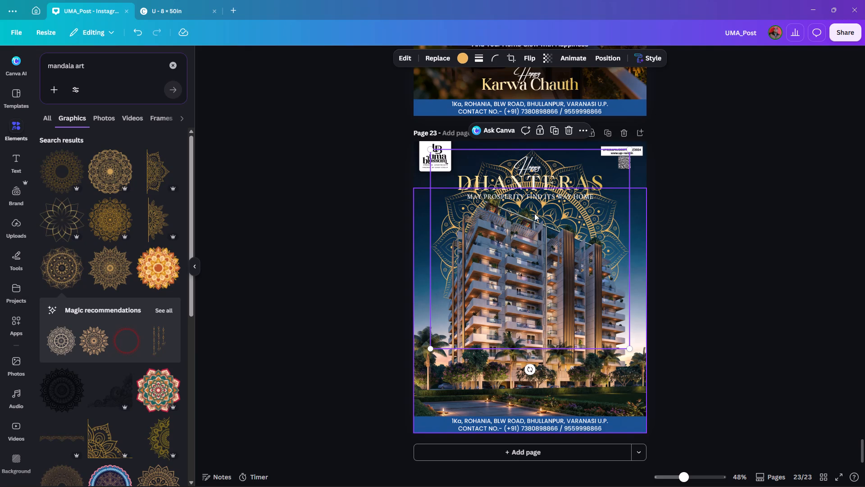
{"action": "key", "text": "ctrl+bracketleft"}
{"action": "key", "text": "ctrl+bracketleft"}
{"action": "key", "text": "ctrl+bracketleft"}
{"action": "key", "text": "ctrl+bracketright"}
Lower the gold mandala behind the building and align it to the vertical middle of page 23.
{"action": "left_click_drag", "start_coordinate": [610, 230], "coordinate": [611, 246]}
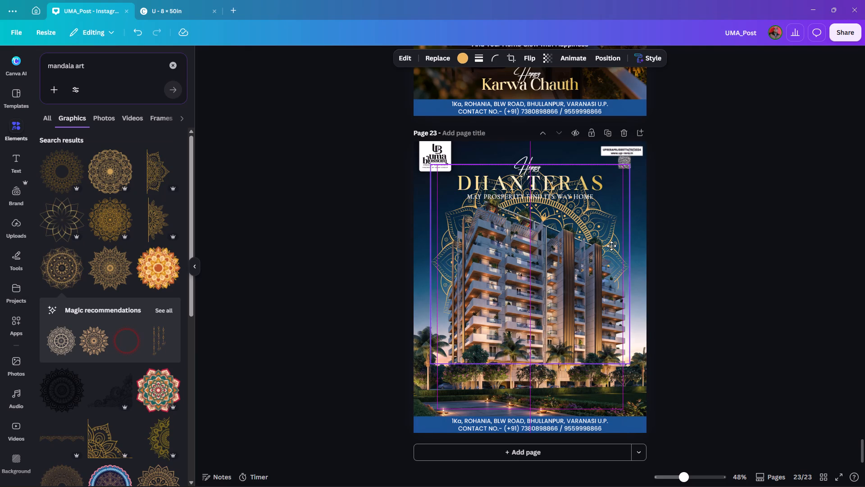
{"action": "left_click_drag", "start_coordinate": [611, 246], "coordinate": [612, 261]}
{"action": "left_click", "coordinate": [608, 58]}
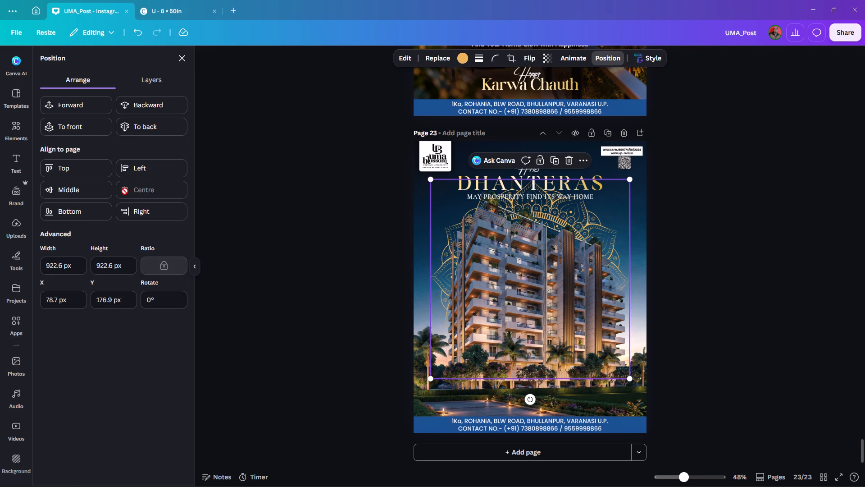
{"action": "left_click", "coordinate": [92, 189]}
Enlarge the centred gold mandala to about 1026 px square.
{"action": "left_click_drag", "start_coordinate": [630, 185], "coordinate": [651, 175], "text": "alt"}
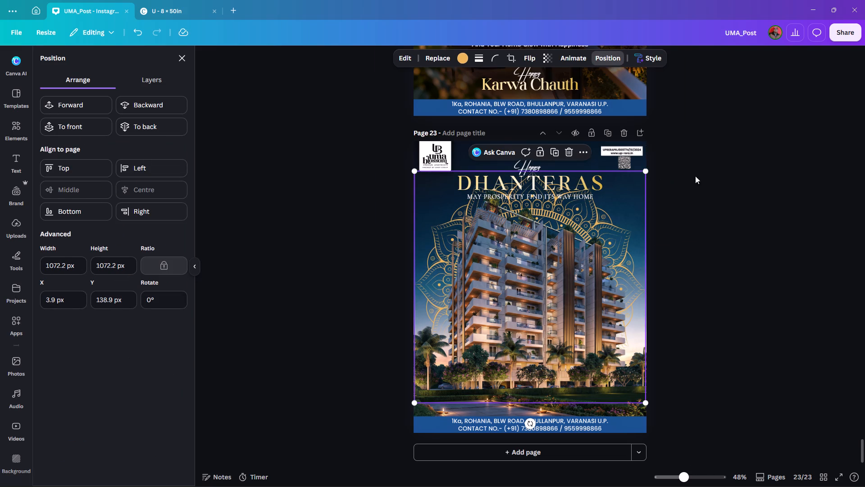
{"action": "left_click_drag", "start_coordinate": [647, 171], "coordinate": [642, 175], "text": "alt"}
{"action": "key", "text": "Up"}
{"action": "key", "text": "Up"}
{"action": "key", "text": "Up"}
{"action": "key", "text": "Up"}
{"action": "key", "text": "Up"}
{"action": "key", "text": "Up"}
{"action": "key", "text": "Up"}
{"action": "key", "text": "Up"}
{"action": "key", "text": "Up"}
{"action": "key", "text": "Up"}
{"action": "key", "text": "Up"}
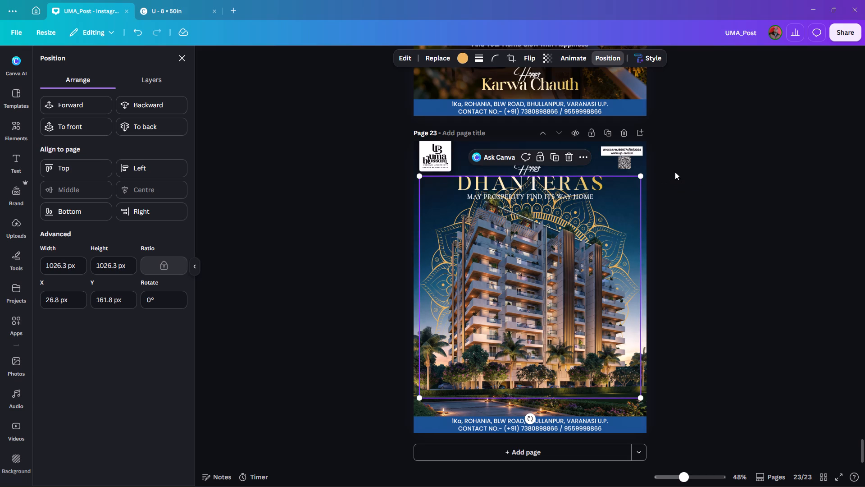
Fade the gold mandala behind the building by setting its transparency value to 25.
{"action": "left_click", "coordinate": [545, 61]}
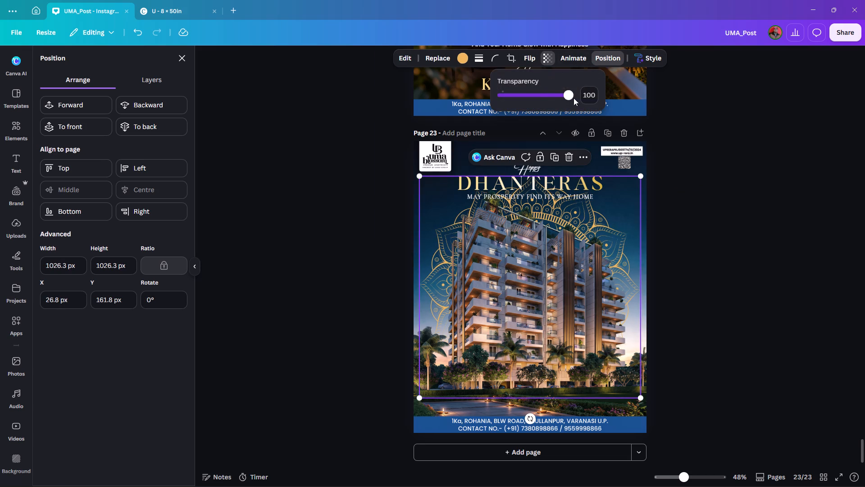
{"action": "left_click_drag", "start_coordinate": [570, 94], "coordinate": [528, 95]}
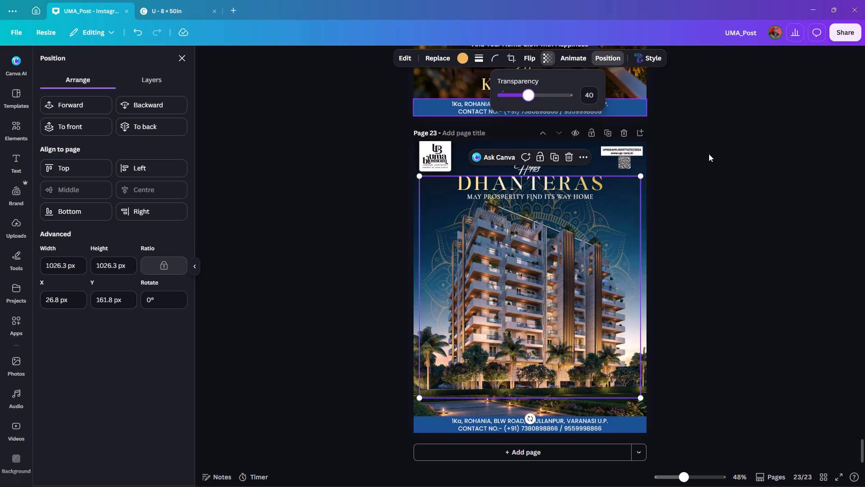
{"action": "double_click", "coordinate": [700, 137]}
{"action": "double_click", "coordinate": [704, 185]}
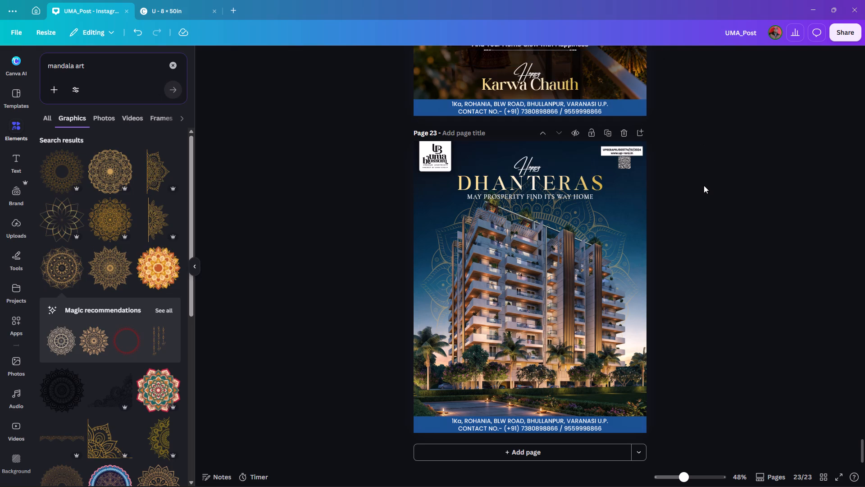
{"action": "left_click", "coordinate": [431, 184]}
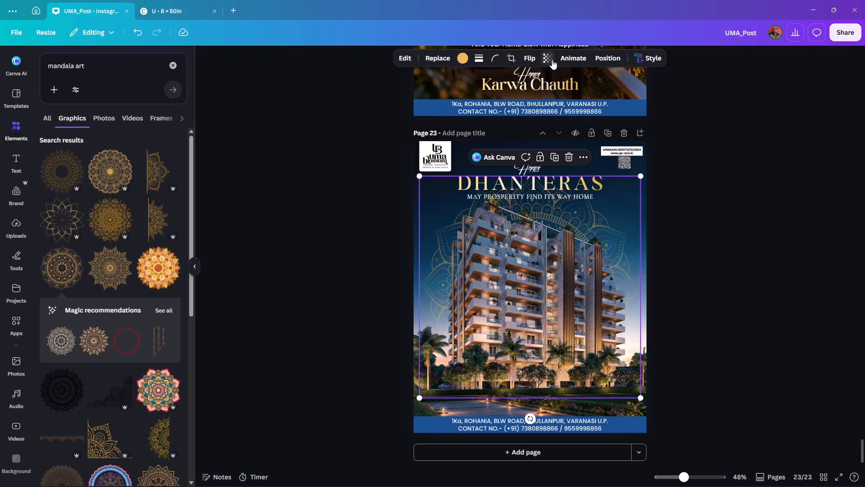
{"action": "left_click", "coordinate": [551, 59]}
{"action": "left_click_drag", "start_coordinate": [528, 95], "coordinate": [515, 93]}
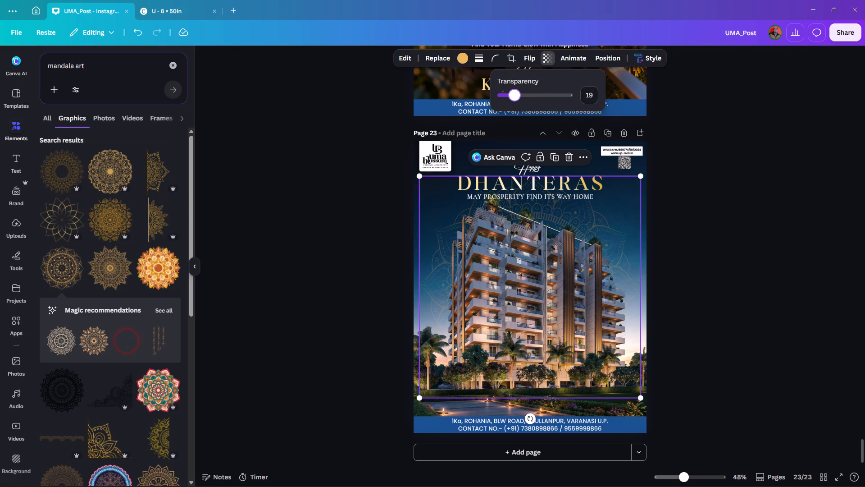
{"action": "left_click_drag", "start_coordinate": [515, 93], "coordinate": [518, 93]}
{"action": "left_click_drag", "start_coordinate": [518, 93], "coordinate": [515, 93]}
{"action": "left_click_drag", "start_coordinate": [515, 93], "coordinate": [518, 93]}
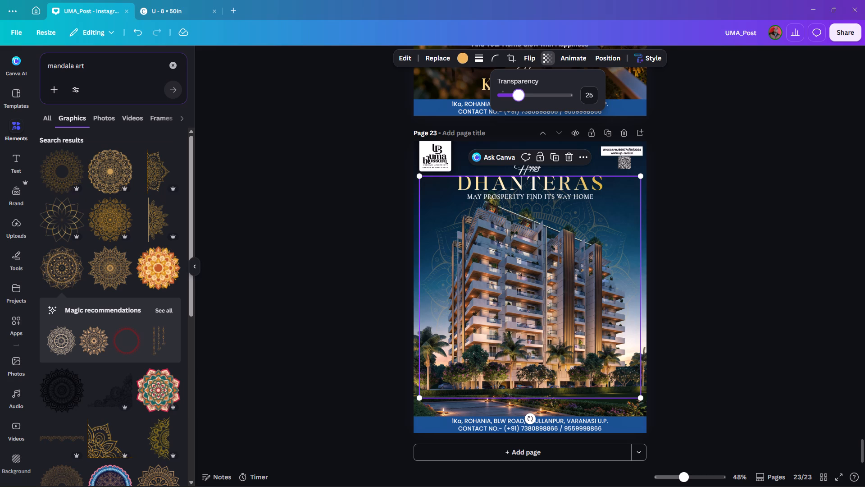
{"action": "left_click_drag", "start_coordinate": [518, 93], "coordinate": [519, 92]}
{"action": "left_click_drag", "start_coordinate": [519, 92], "coordinate": [518, 92]}
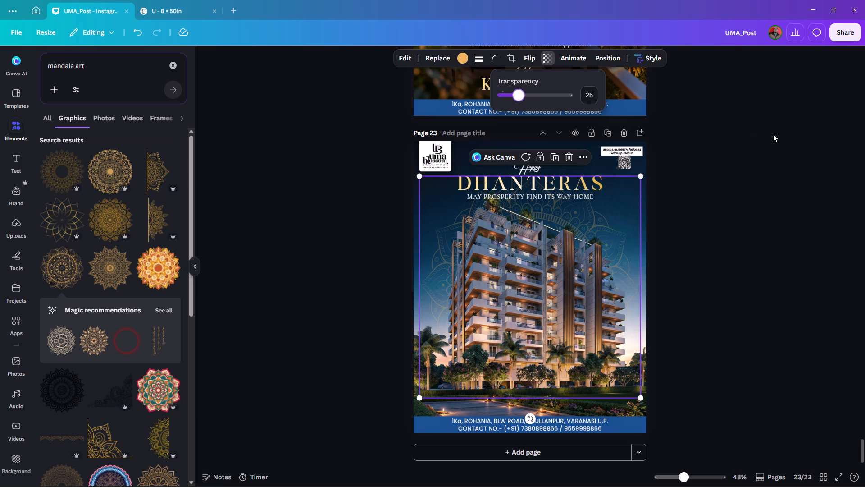
{"action": "double_click", "coordinate": [774, 134]}
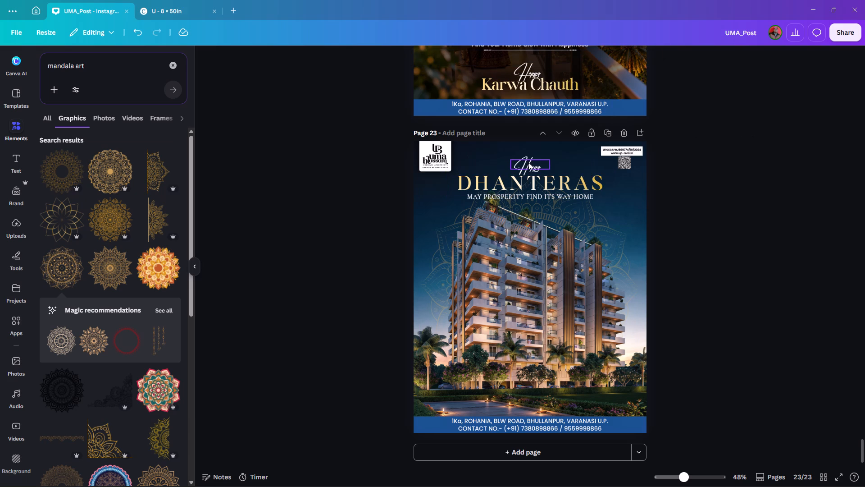
Nudge the script "Happy" text above the DHANTERAS heading slightly down by two increments.
{"action": "left_click", "coordinate": [549, 195]}
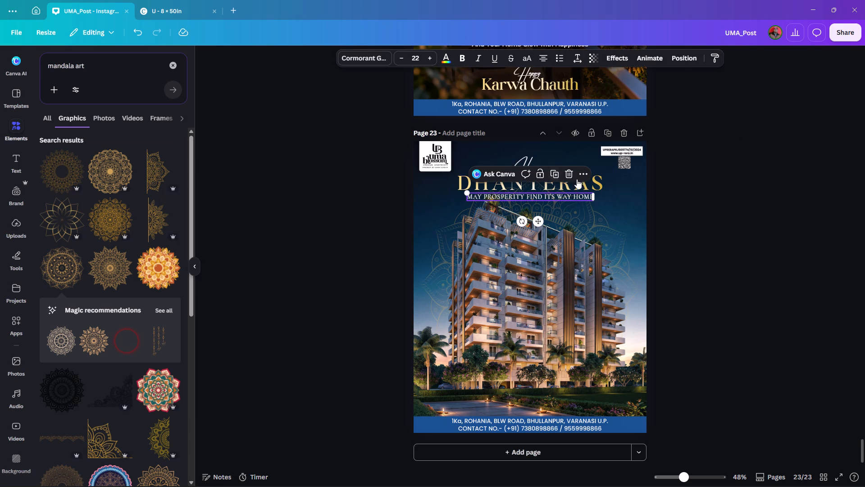
{"action": "left_click", "coordinate": [692, 59]}
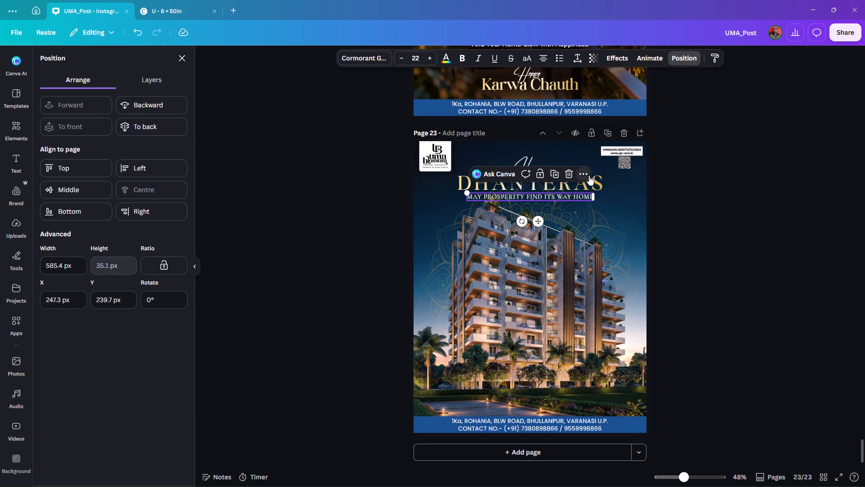
{"action": "left_click", "coordinate": [596, 187]}
{"action": "left_click", "coordinate": [533, 165]}
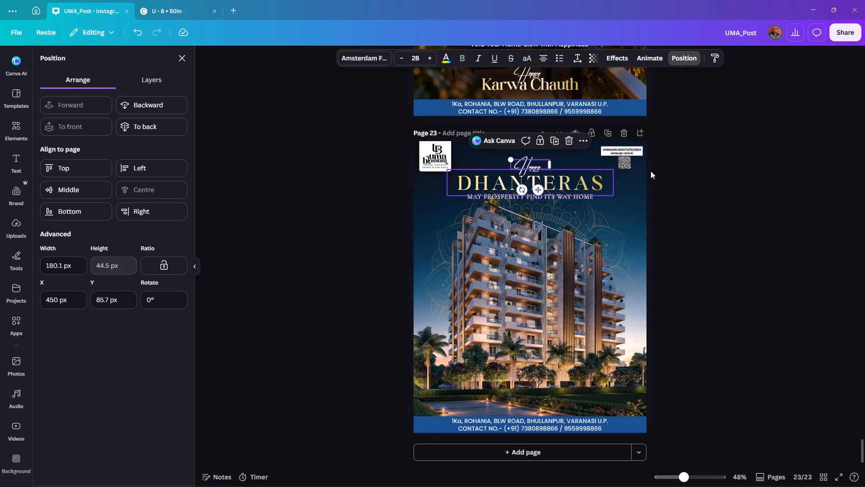
{"action": "double_click", "coordinate": [730, 170]}
{"action": "left_click", "coordinate": [534, 165]}
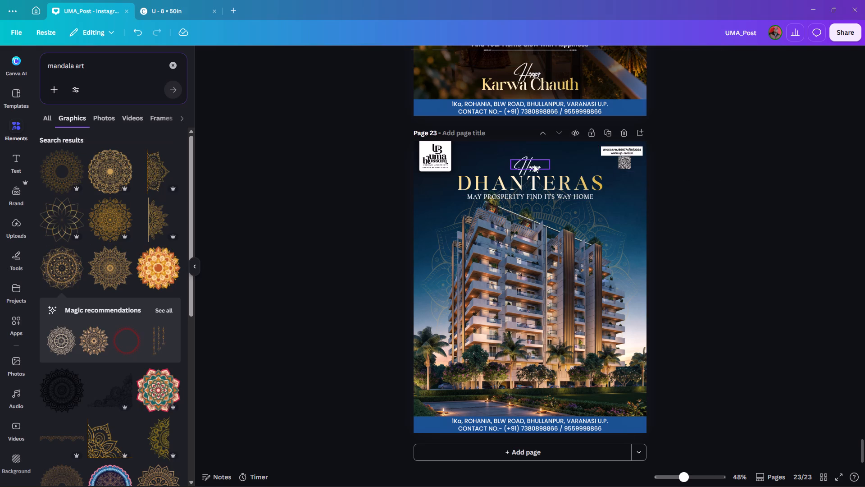
{"action": "key", "text": "Down"}
{"action": "key", "text": "Down"}
{"action": "left_click", "coordinate": [745, 178]}
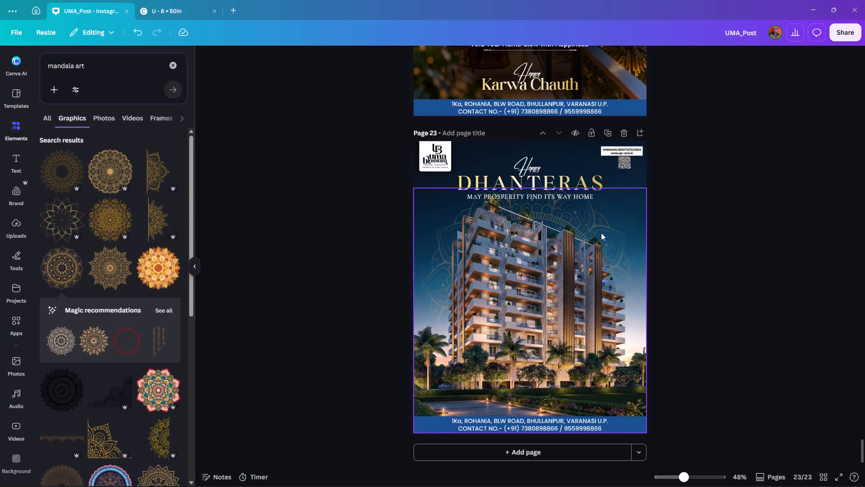
{"action": "left_click", "coordinate": [725, 210]}
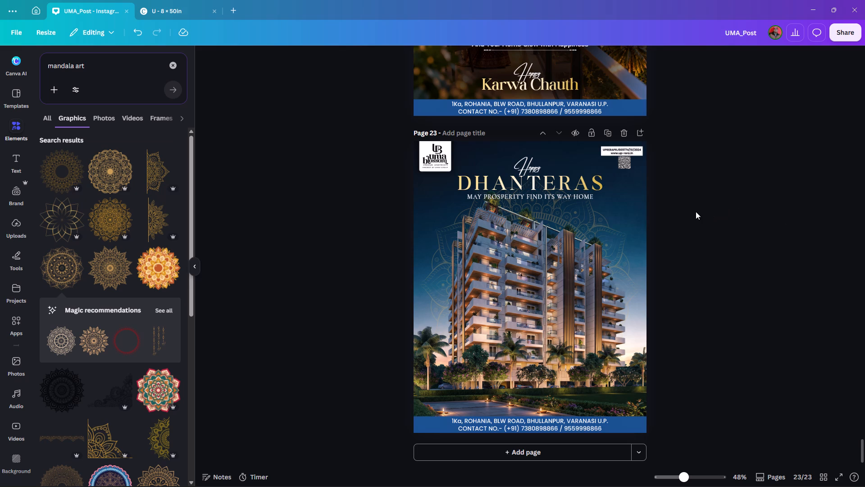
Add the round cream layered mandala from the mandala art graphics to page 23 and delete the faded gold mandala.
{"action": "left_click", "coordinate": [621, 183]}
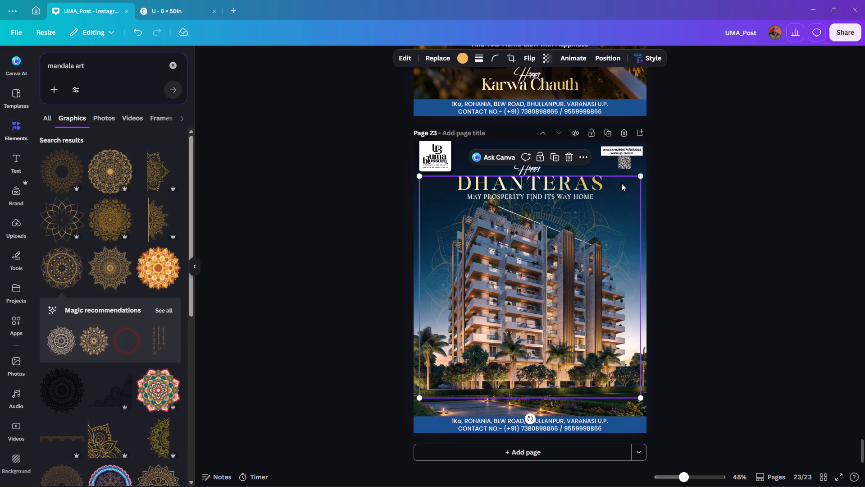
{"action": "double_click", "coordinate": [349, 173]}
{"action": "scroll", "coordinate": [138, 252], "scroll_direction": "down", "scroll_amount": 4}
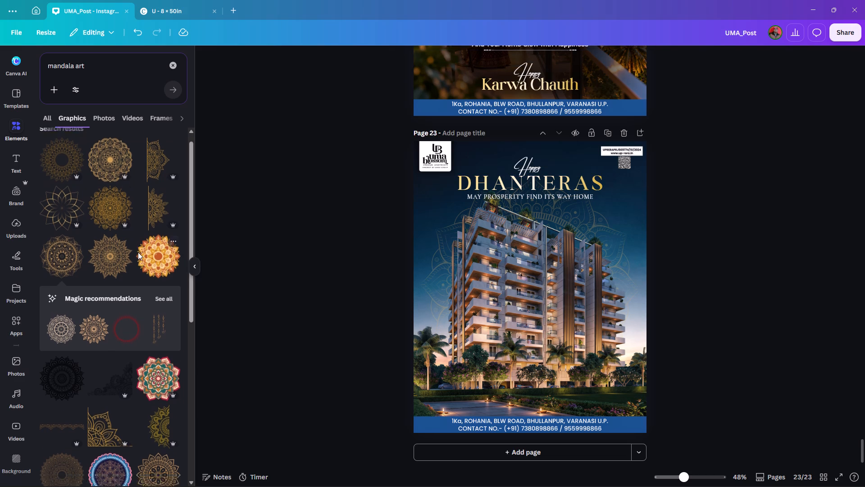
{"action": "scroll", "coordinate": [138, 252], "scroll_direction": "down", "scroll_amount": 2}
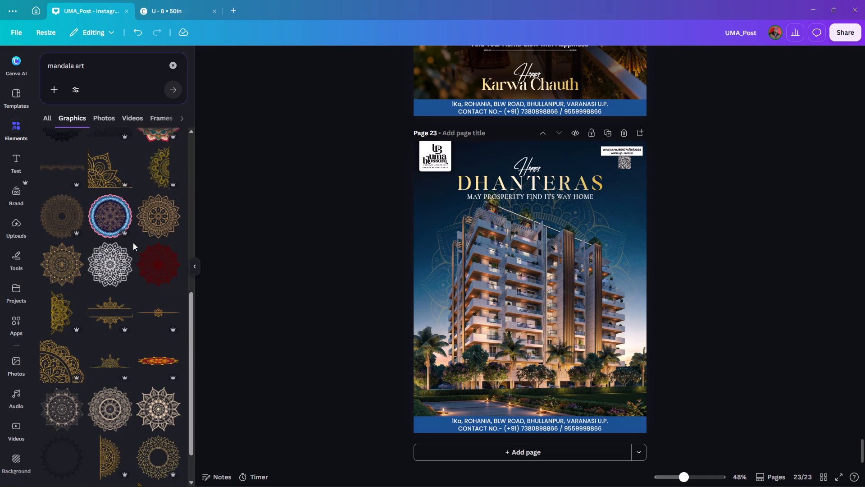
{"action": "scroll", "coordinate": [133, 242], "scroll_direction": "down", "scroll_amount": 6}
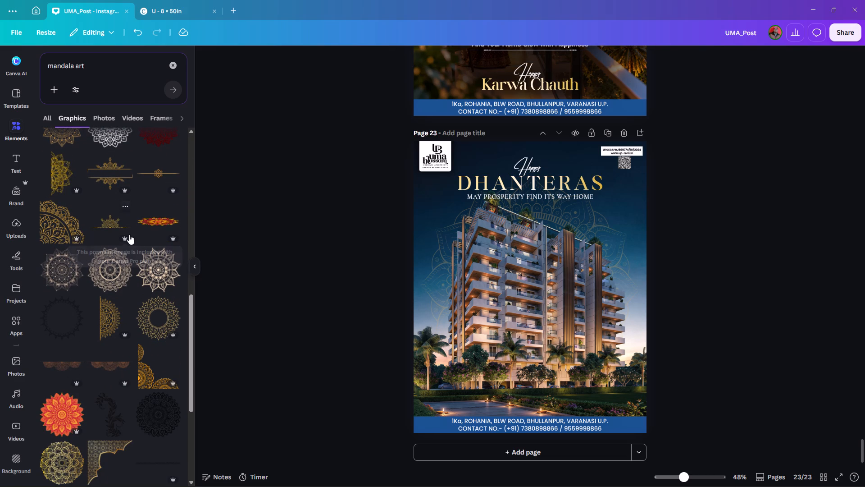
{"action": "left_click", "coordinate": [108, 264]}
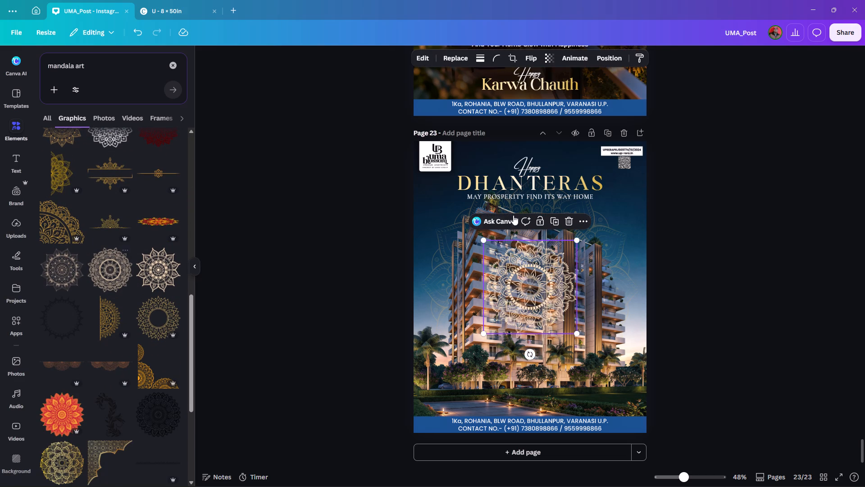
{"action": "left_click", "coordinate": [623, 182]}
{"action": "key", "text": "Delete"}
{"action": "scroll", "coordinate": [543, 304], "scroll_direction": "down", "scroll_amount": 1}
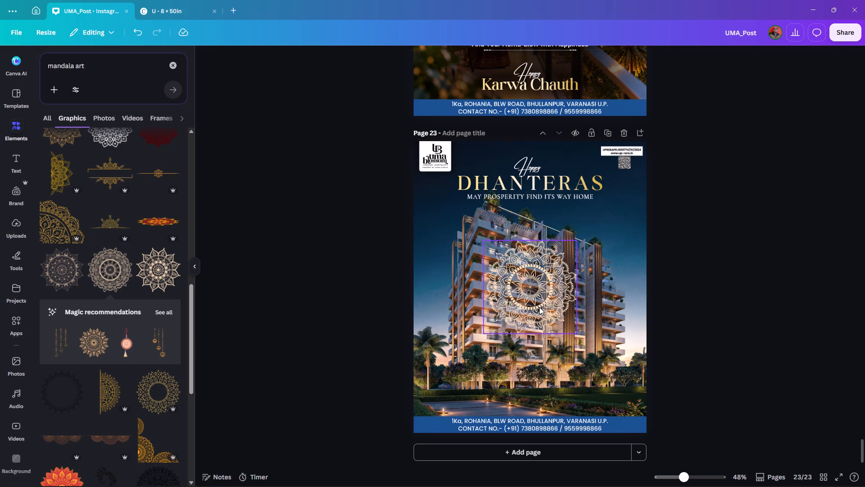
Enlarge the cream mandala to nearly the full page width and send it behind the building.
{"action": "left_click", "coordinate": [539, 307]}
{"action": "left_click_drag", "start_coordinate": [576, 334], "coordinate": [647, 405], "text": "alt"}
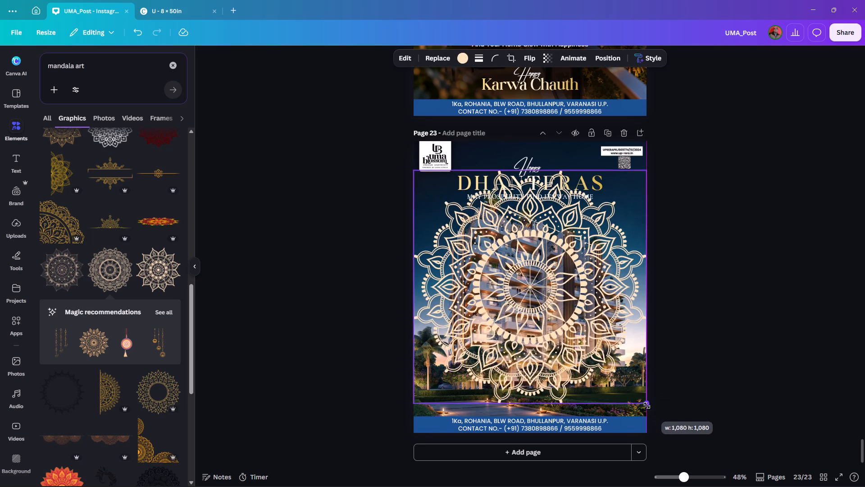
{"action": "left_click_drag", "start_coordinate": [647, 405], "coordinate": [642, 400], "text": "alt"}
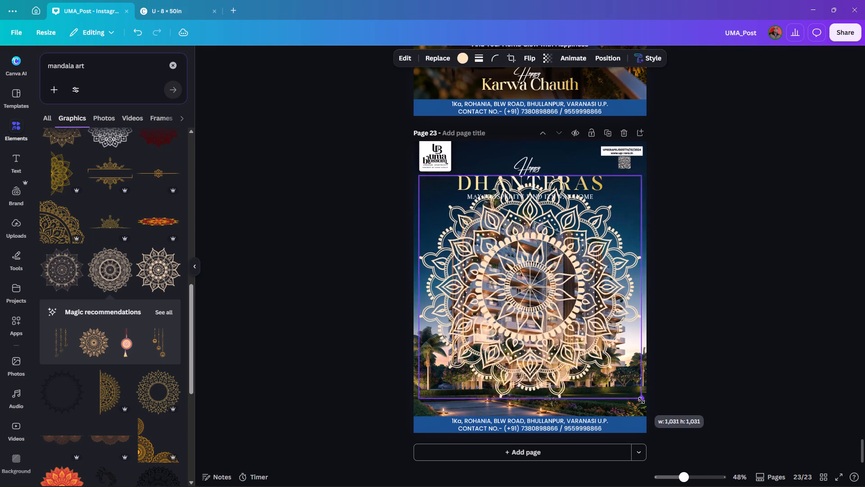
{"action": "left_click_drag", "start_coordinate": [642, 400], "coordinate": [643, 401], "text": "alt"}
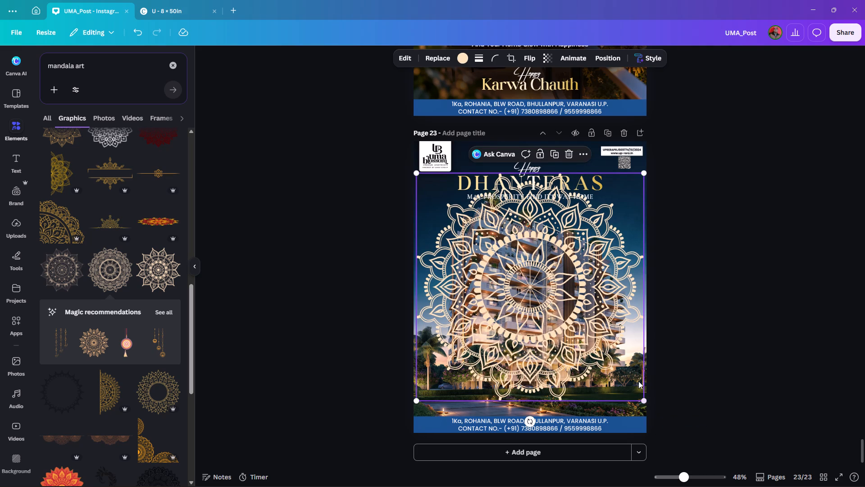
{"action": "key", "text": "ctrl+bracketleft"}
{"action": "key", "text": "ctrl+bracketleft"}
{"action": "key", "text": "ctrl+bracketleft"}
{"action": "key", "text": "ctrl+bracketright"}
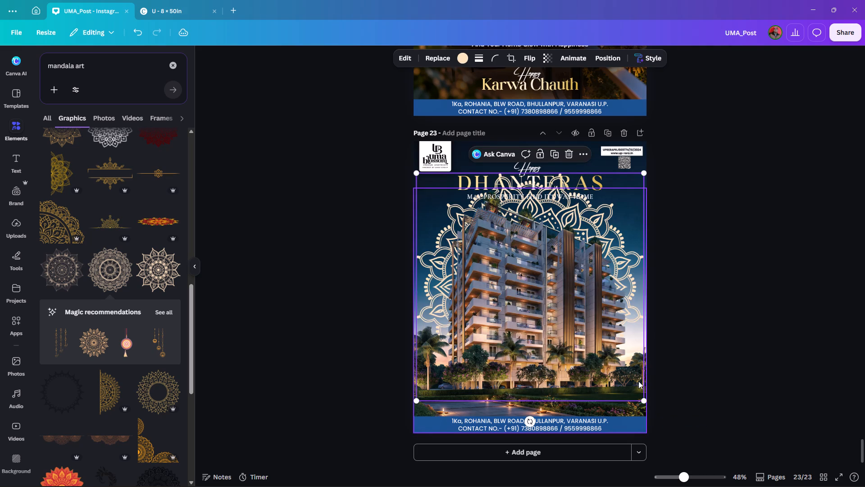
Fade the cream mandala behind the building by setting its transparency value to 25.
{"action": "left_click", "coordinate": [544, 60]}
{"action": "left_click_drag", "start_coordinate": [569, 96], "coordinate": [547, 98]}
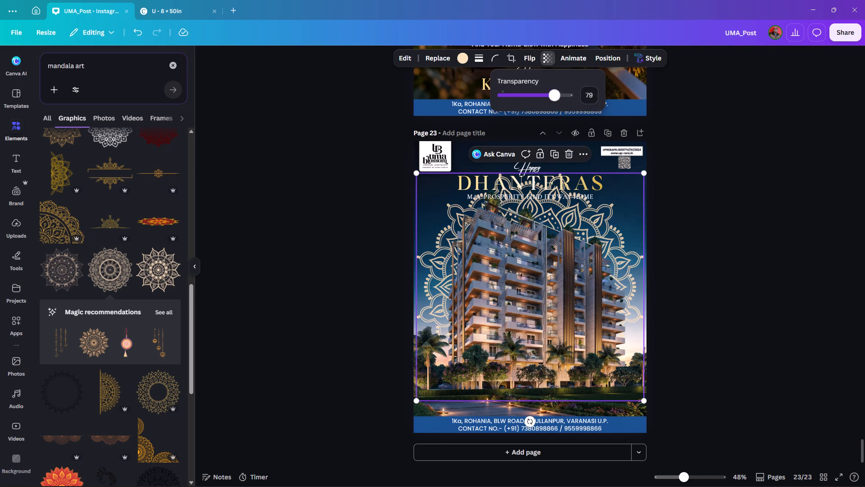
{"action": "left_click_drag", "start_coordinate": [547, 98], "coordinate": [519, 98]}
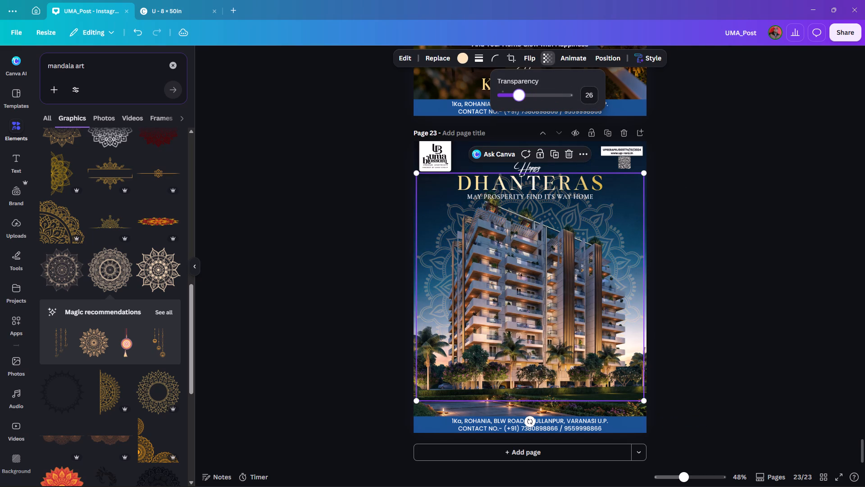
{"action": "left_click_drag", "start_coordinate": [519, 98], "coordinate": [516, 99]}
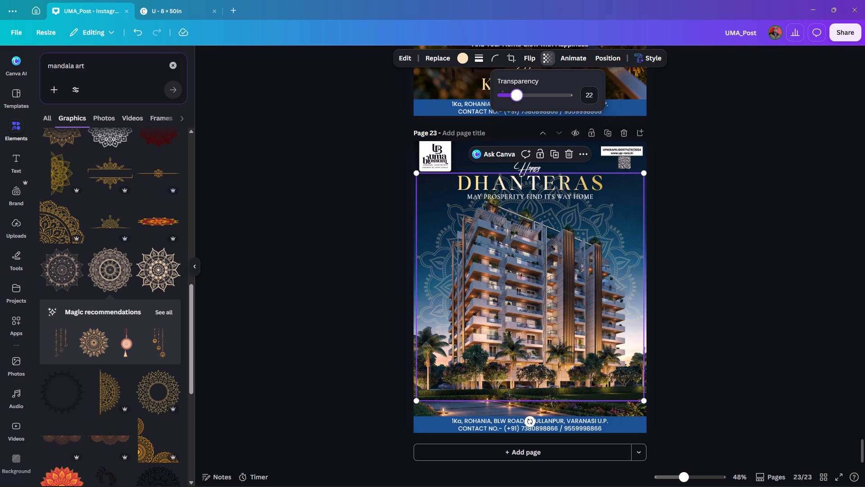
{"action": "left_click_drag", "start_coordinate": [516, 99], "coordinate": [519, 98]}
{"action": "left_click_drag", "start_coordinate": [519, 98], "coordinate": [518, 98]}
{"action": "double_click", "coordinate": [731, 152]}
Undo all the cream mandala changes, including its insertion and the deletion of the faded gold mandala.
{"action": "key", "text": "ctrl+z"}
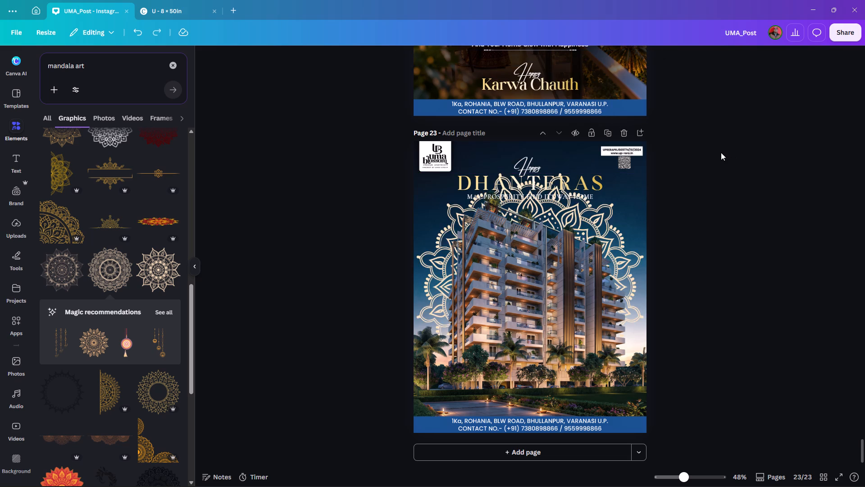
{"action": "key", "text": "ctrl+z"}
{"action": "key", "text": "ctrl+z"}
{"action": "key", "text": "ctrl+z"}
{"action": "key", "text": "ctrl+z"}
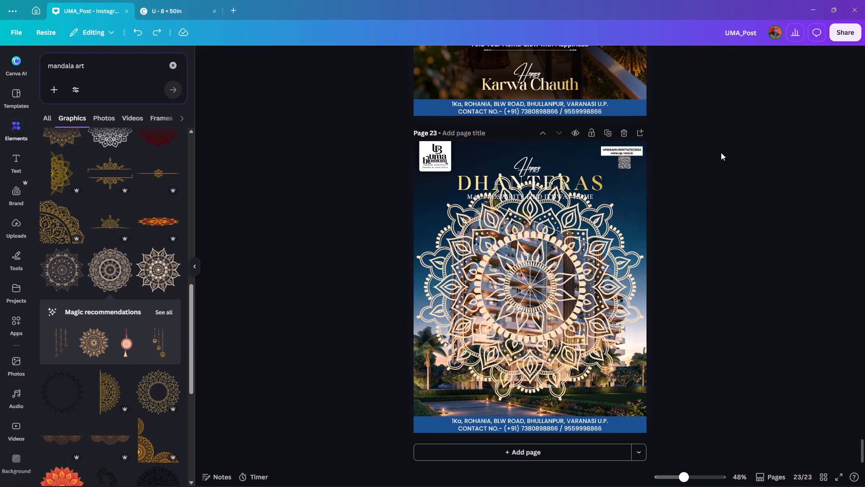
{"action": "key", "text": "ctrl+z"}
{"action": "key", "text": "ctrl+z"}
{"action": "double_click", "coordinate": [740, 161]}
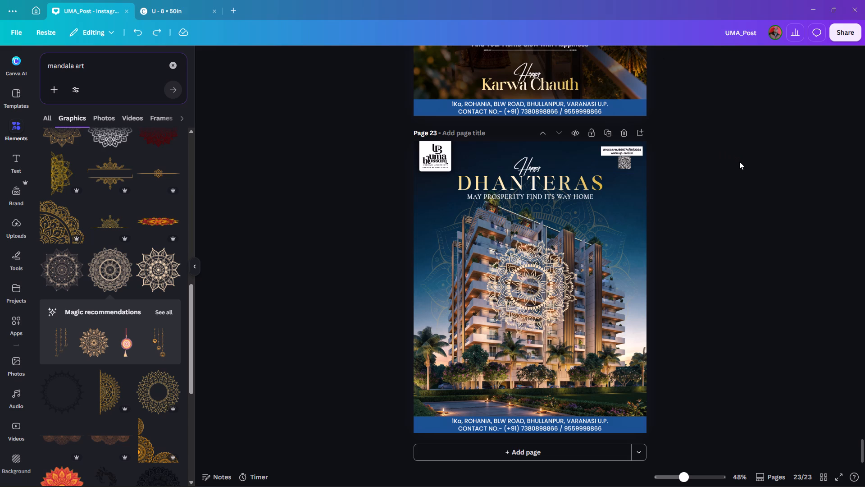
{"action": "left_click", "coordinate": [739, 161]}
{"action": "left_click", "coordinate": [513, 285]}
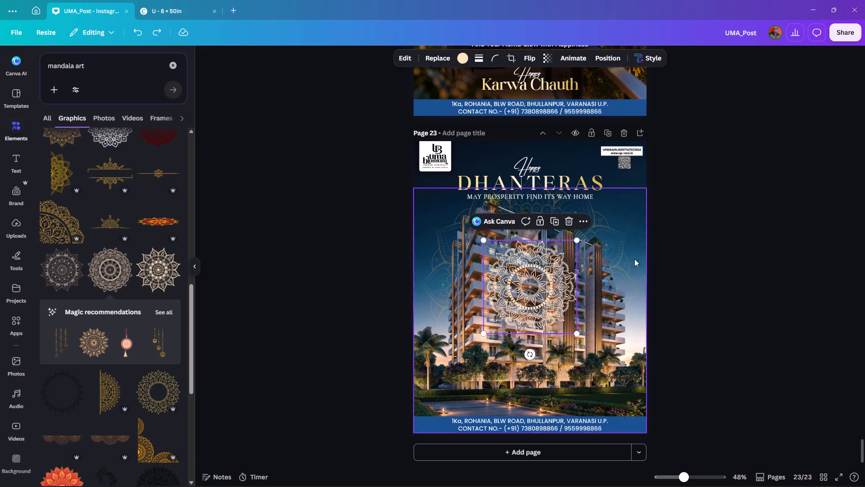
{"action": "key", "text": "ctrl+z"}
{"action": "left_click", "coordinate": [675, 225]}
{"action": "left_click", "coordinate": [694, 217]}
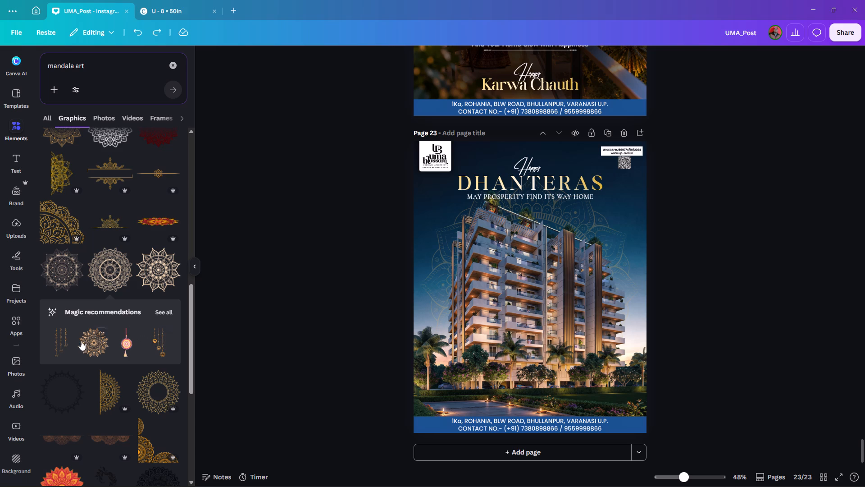
Search the elements library for Diya and show all matching graphics.
{"action": "left_click", "coordinate": [173, 69]}
{"action": "left_click", "coordinate": [92, 62]}
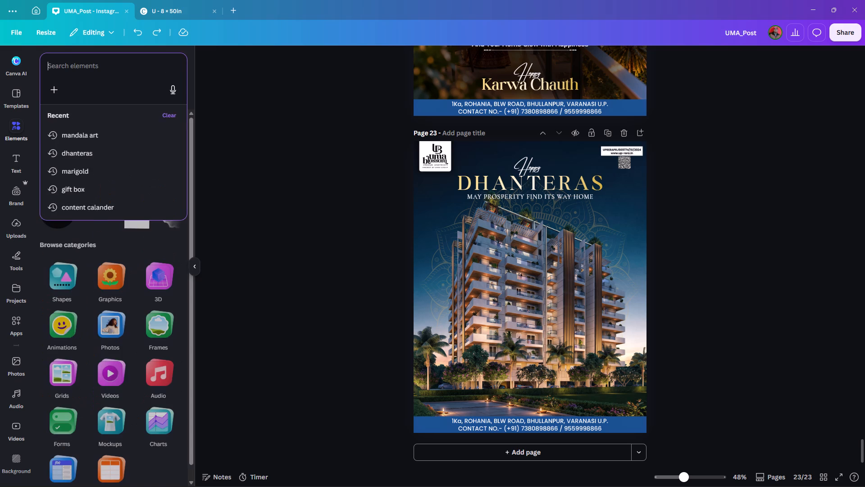
{"action": "key", "text": "d"}
{"action": "key", "text": "i"}
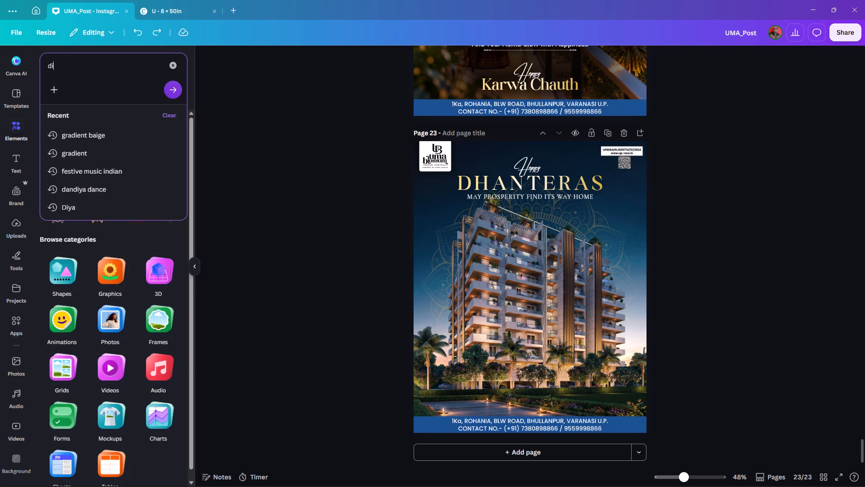
{"action": "type", "text": "ya"}
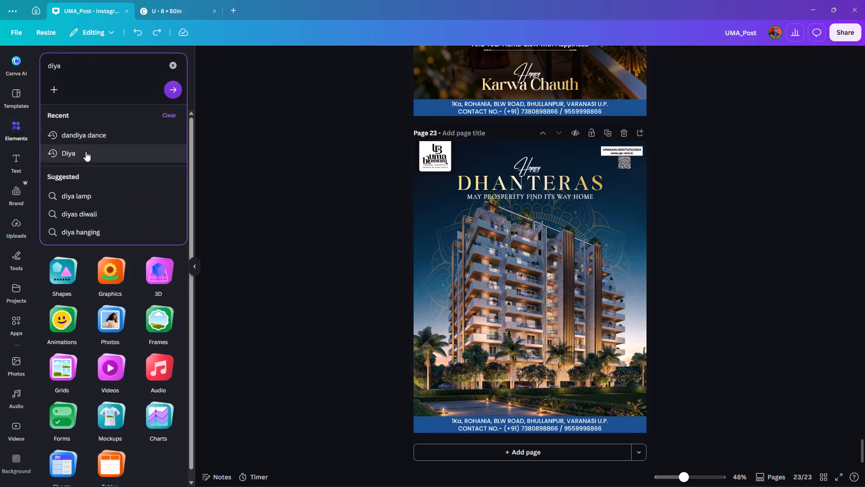
{"action": "left_click", "coordinate": [86, 152]}
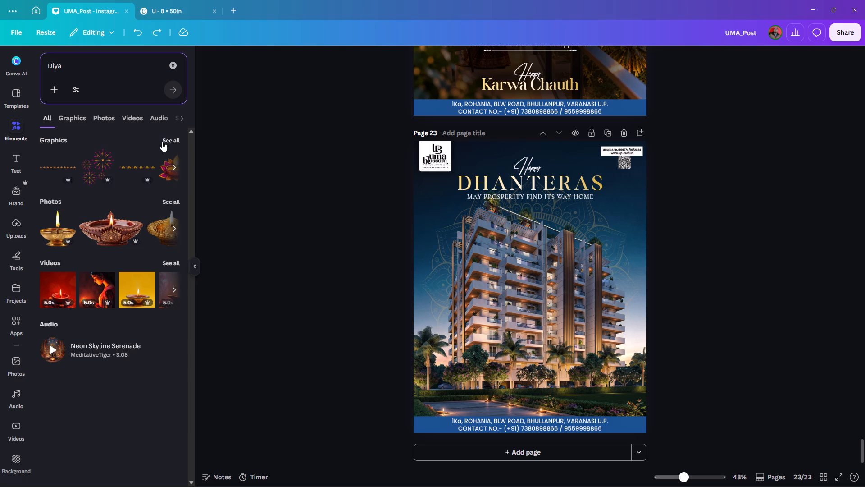
{"action": "left_click", "coordinate": [166, 139]}
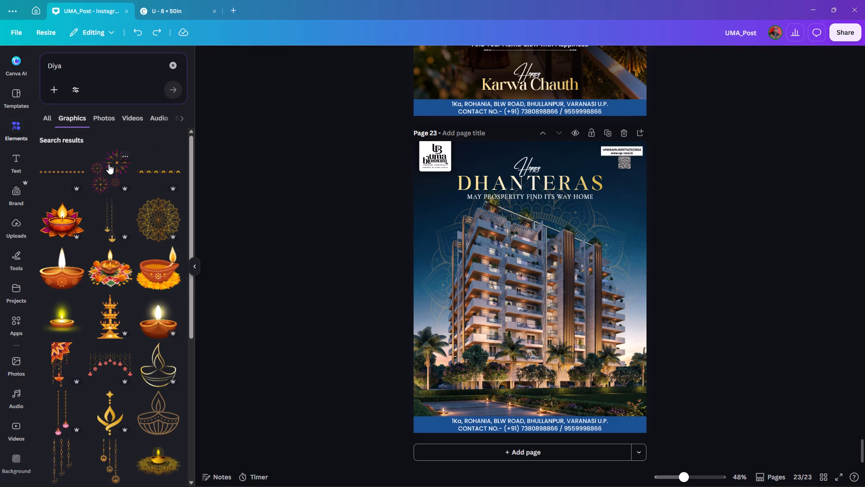
Add the orange flower decoration with a hanging diya in the page's top-left corner, sized about 185 by 397 px.
{"action": "left_click", "coordinate": [59, 349]}
{"action": "left_click_drag", "start_coordinate": [536, 270], "coordinate": [446, 161]}
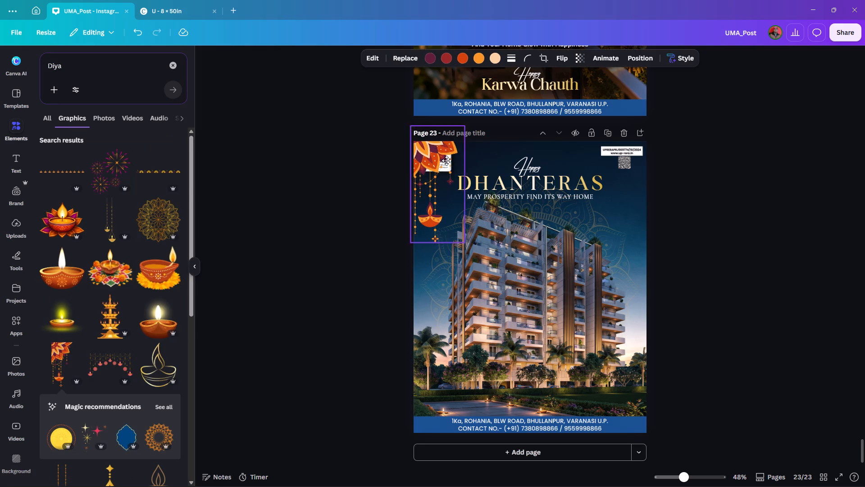
{"action": "left_click_drag", "start_coordinate": [446, 161], "coordinate": [444, 173]}
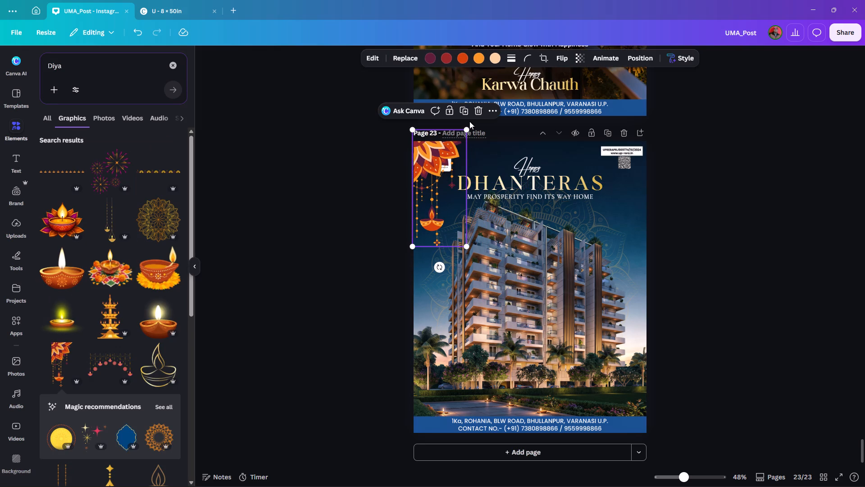
{"action": "left_click_drag", "start_coordinate": [467, 128], "coordinate": [452, 142], "text": "alt"}
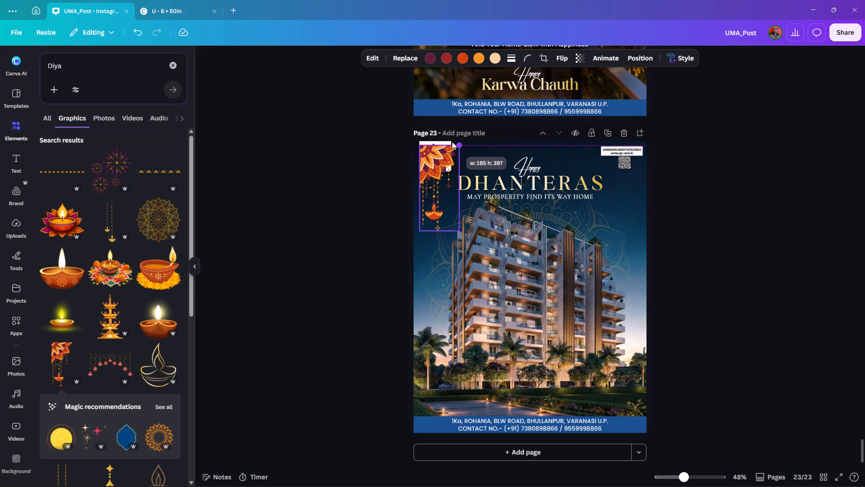
{"action": "left_click_drag", "start_coordinate": [452, 142], "coordinate": [452, 142], "text": "alt"}
{"action": "left_click_drag", "start_coordinate": [440, 163], "coordinate": [434, 159]}
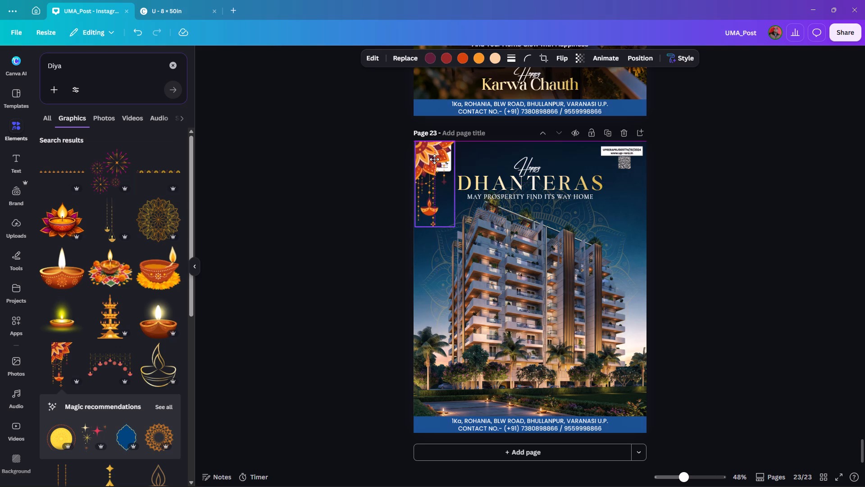
{"action": "left_click_drag", "start_coordinate": [434, 159], "coordinate": [435, 159]}
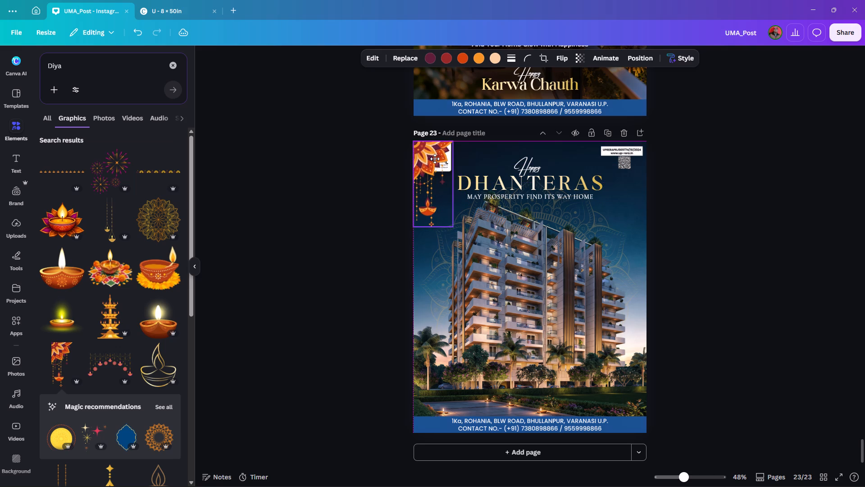
{"action": "left_click_drag", "start_coordinate": [435, 159], "coordinate": [434, 161]}
{"action": "left_click", "coordinate": [355, 173]}
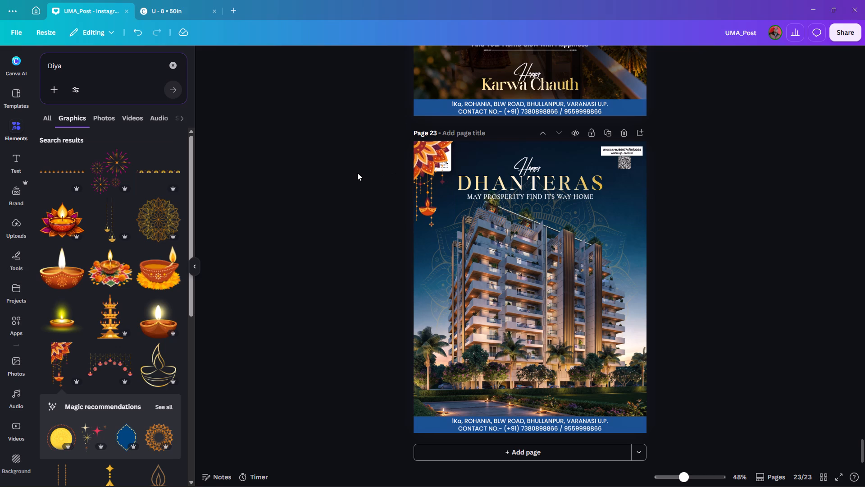
Flip the hanging diya decoration horizontally and move it to the page's top-right corner.
{"action": "left_click", "coordinate": [425, 153]}
{"action": "left_click", "coordinate": [561, 55]}
{"action": "left_click", "coordinate": [574, 81]}
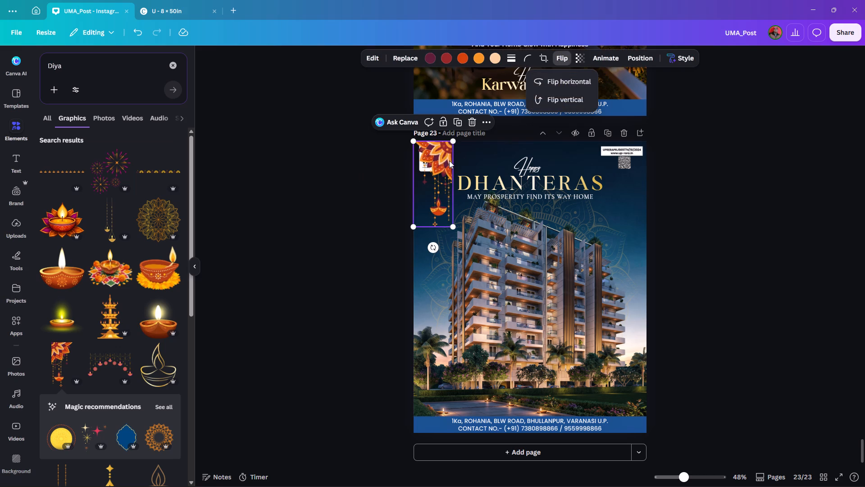
{"action": "left_click_drag", "start_coordinate": [439, 159], "coordinate": [633, 159]}
{"action": "left_click", "coordinate": [760, 152]}
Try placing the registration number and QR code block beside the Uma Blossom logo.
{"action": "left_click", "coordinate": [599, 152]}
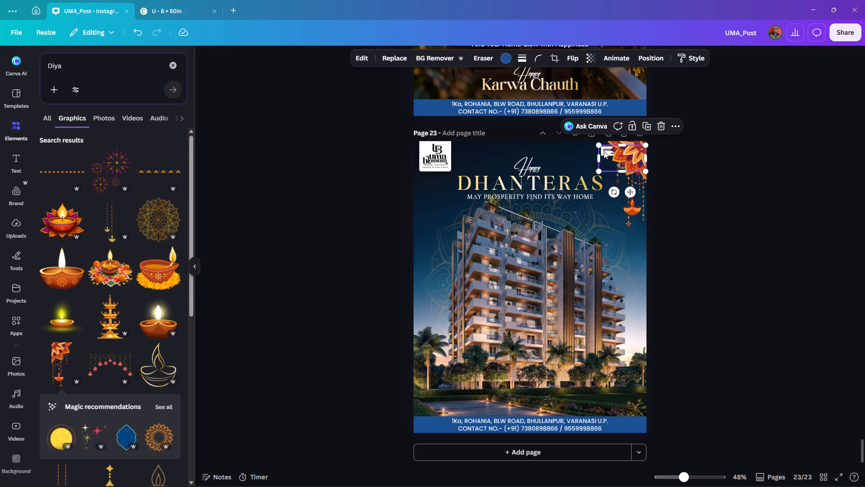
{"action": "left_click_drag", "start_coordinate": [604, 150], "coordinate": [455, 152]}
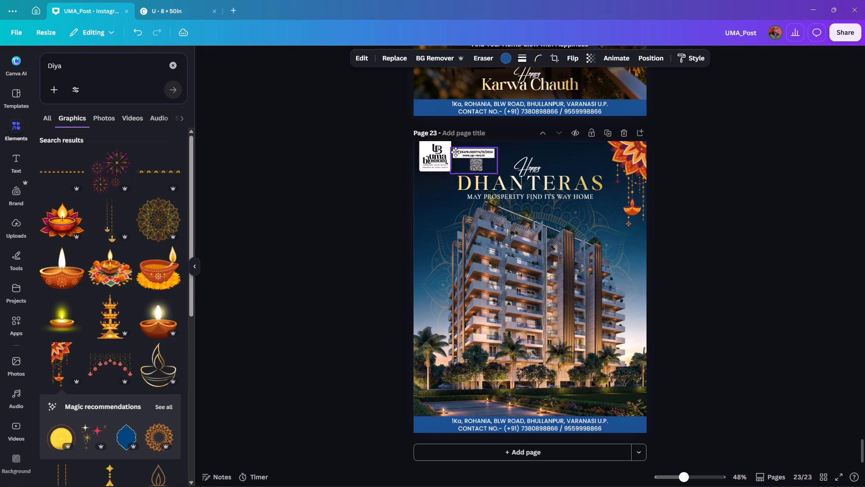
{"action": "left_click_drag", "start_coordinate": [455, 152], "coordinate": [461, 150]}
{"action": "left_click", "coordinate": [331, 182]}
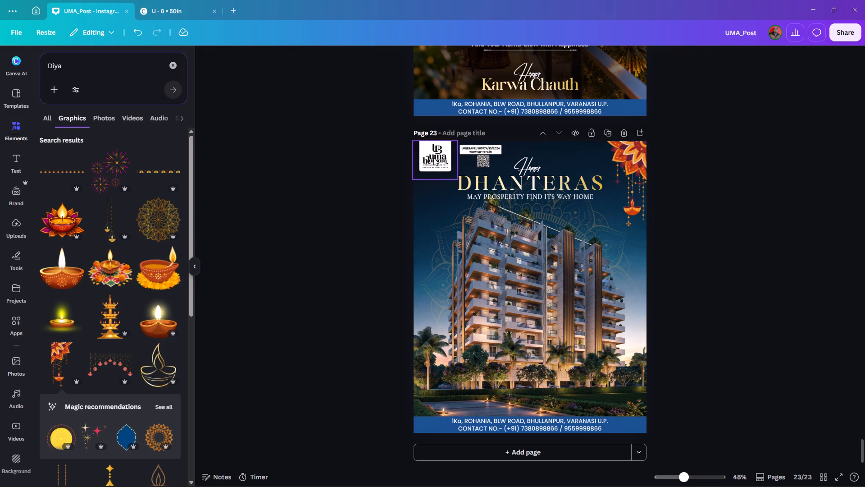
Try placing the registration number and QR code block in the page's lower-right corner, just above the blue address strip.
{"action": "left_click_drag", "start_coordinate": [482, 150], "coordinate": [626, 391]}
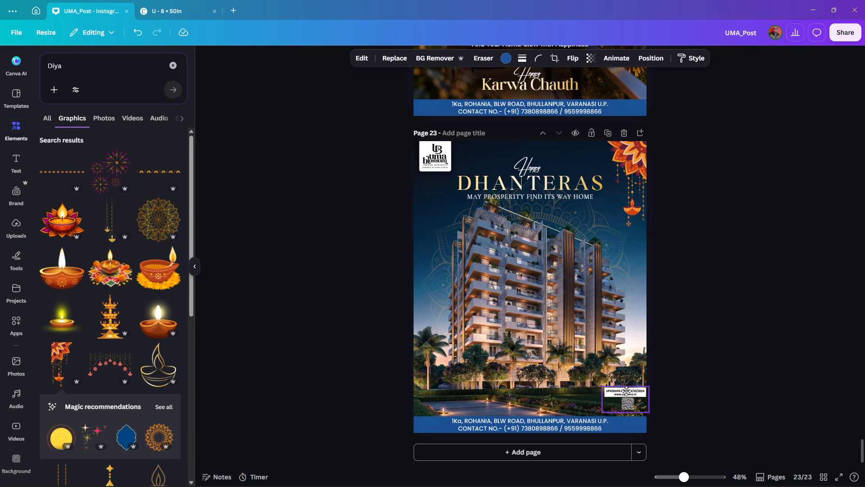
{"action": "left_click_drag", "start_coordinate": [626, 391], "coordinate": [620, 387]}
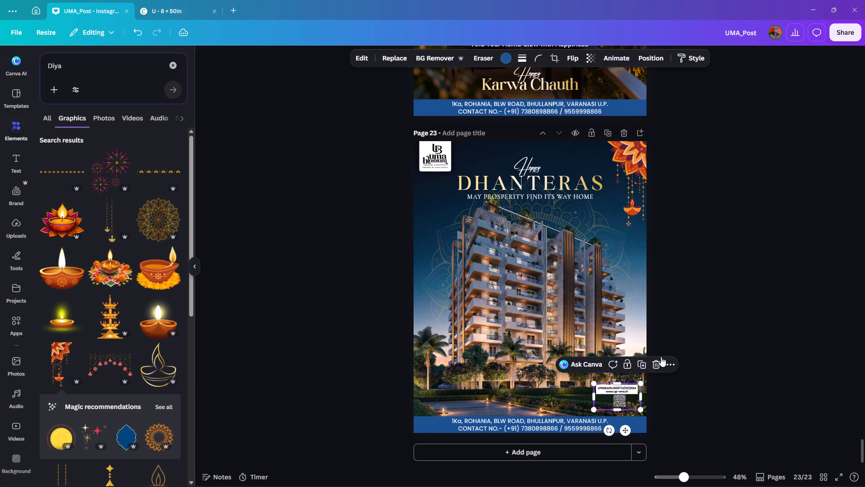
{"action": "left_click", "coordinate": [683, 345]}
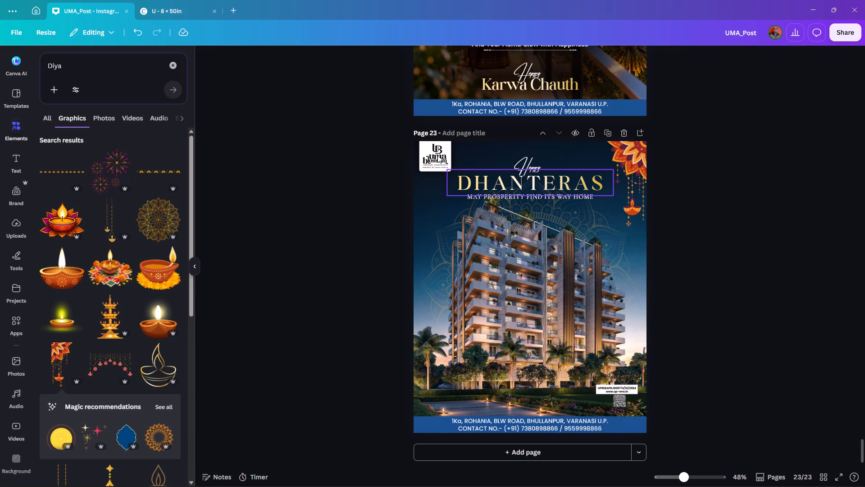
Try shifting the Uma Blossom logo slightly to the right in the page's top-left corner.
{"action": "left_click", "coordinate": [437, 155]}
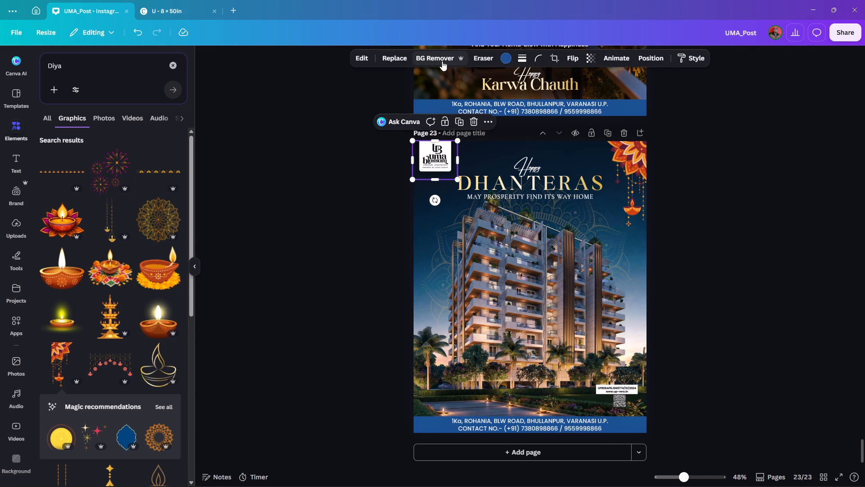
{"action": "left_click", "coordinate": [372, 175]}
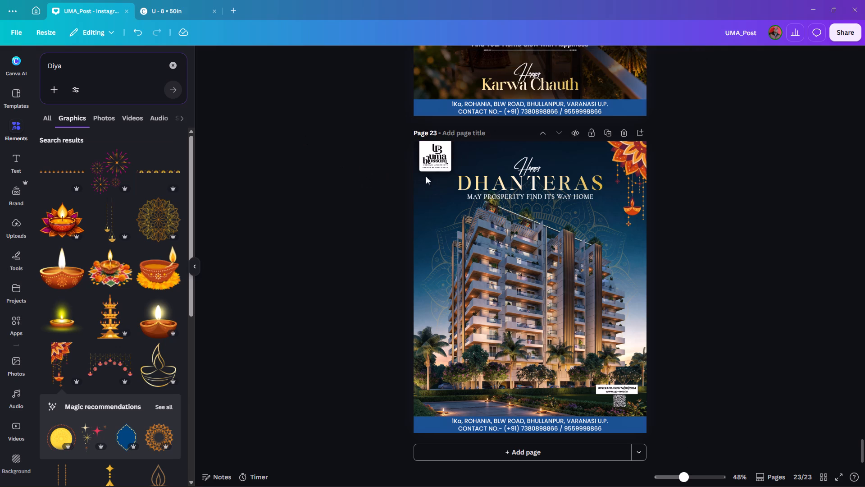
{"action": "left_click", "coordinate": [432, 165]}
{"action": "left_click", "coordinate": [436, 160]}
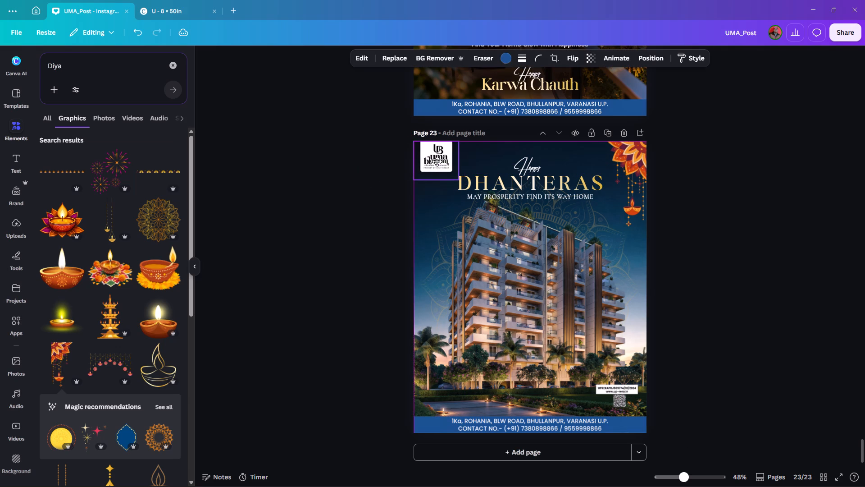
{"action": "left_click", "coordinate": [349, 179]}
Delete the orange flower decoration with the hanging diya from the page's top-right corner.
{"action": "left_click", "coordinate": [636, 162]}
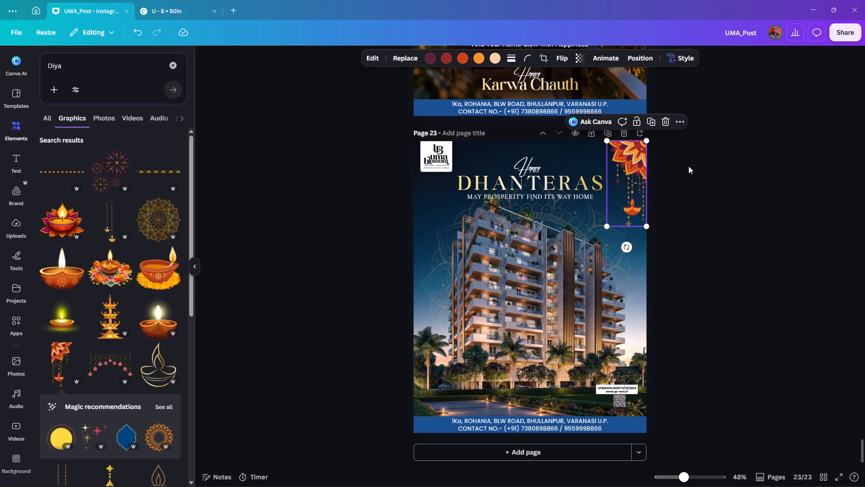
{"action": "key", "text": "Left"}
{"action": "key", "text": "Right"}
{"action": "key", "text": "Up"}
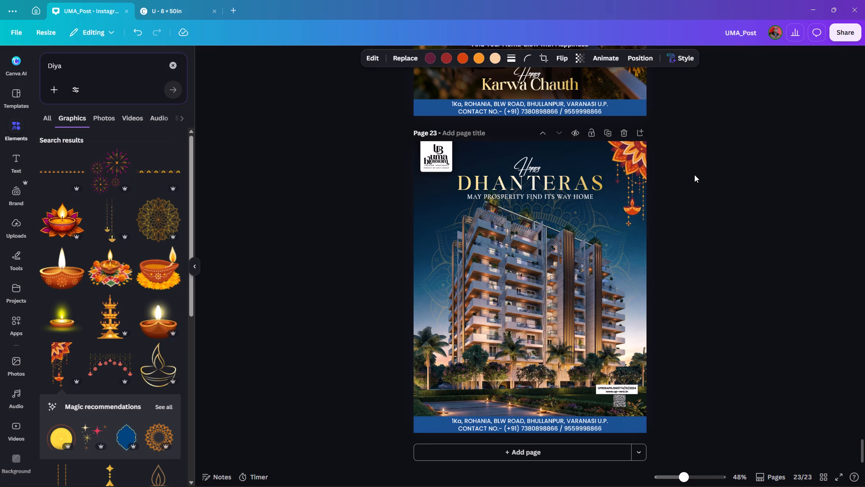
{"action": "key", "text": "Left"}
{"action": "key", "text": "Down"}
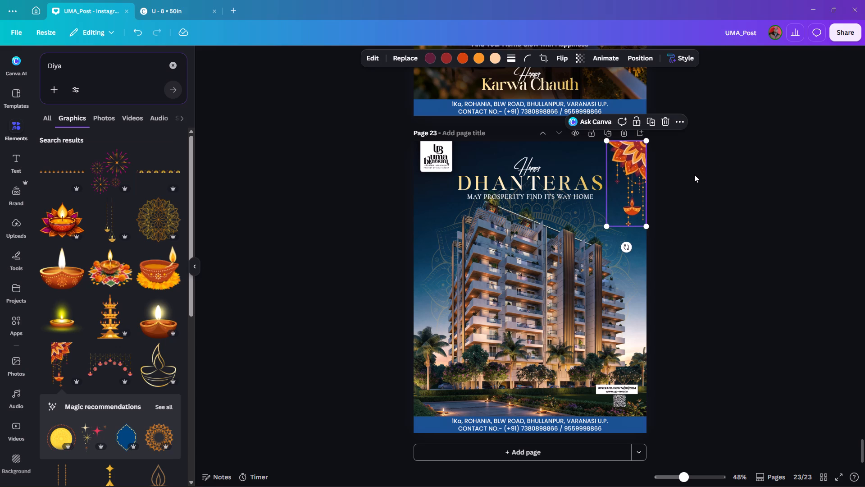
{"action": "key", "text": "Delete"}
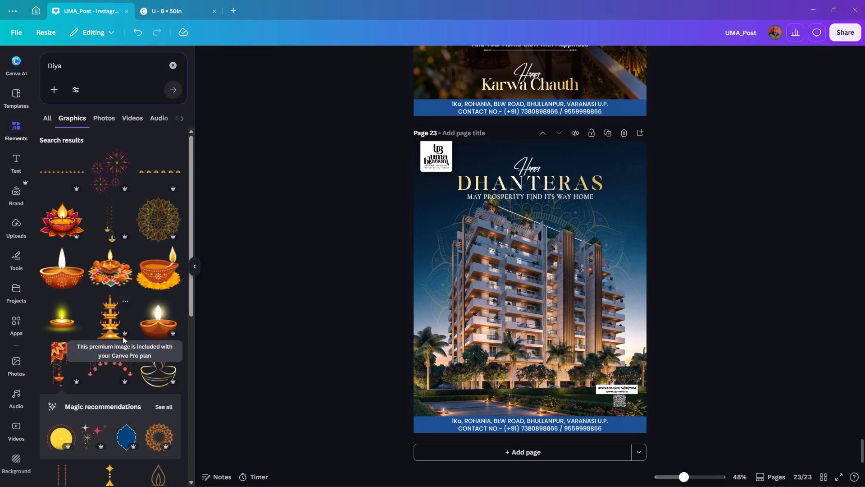
Undo the recent edits back to before the orange flower decoration was added and the logo and QR code block were moved.
{"action": "key", "text": "ctrl+z"}
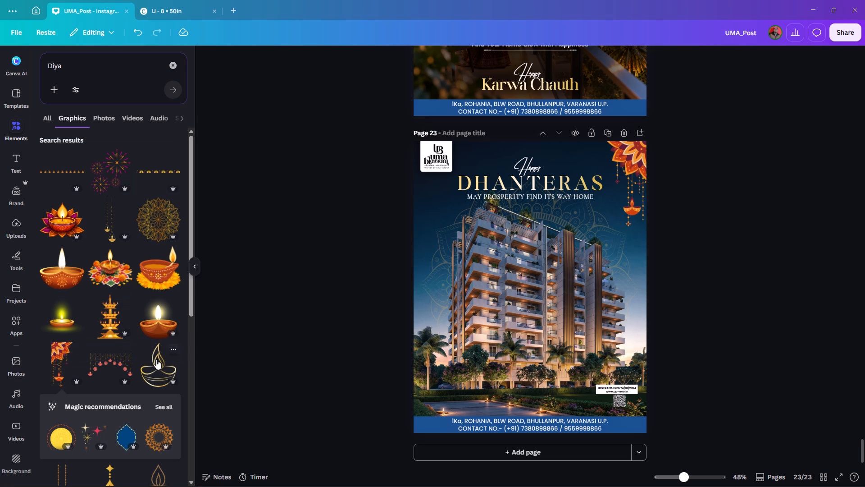
{"action": "key", "text": "ctrl+z"}
{"action": "key", "text": "ctrl+z"}
{"action": "key", "text": "ctrl+z"}
{"action": "key", "text": "ctrl+z"}
{"action": "key", "text": "ctrl+z"}
{"action": "key", "text": "ctrl+z"}
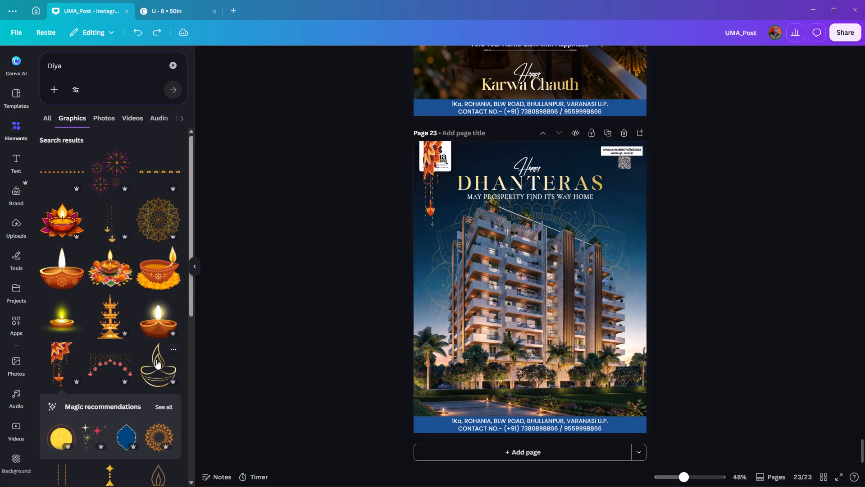
{"action": "key", "text": "ctrl+z"}
{"action": "key", "text": "ctrl+z"}
{"action": "key", "text": "ctrl+z"}
{"action": "key", "text": "ctrl+z"}
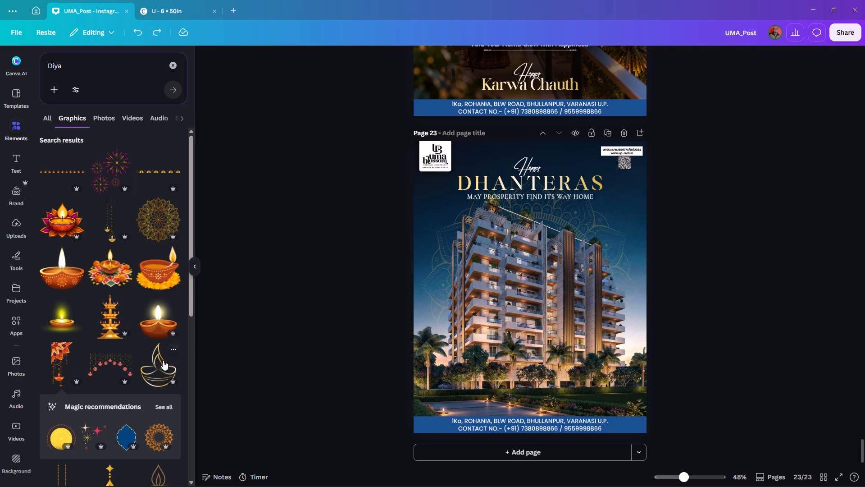
Add the gold graphic of two hanging diyas, scale it down and place it in the page's top-right corner over the QR block.
{"action": "left_click", "coordinate": [114, 216]}
{"action": "left_click_drag", "start_coordinate": [521, 285], "coordinate": [602, 171]}
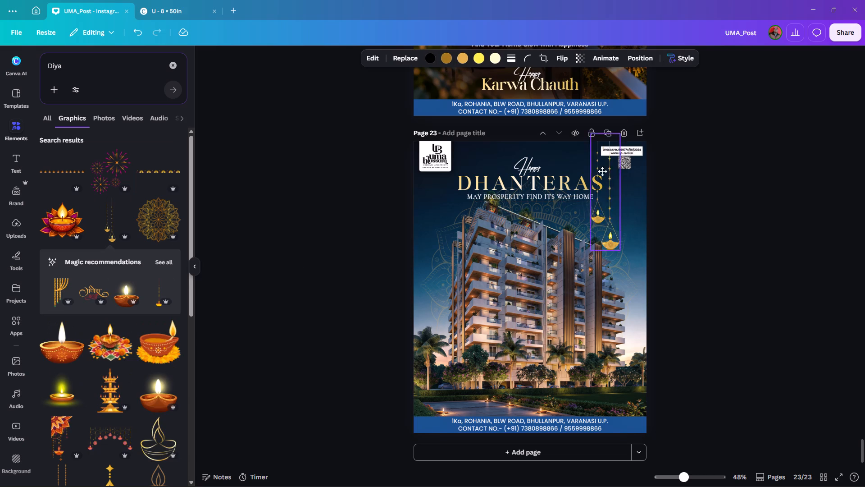
{"action": "left_click_drag", "start_coordinate": [602, 171], "coordinate": [617, 182]}
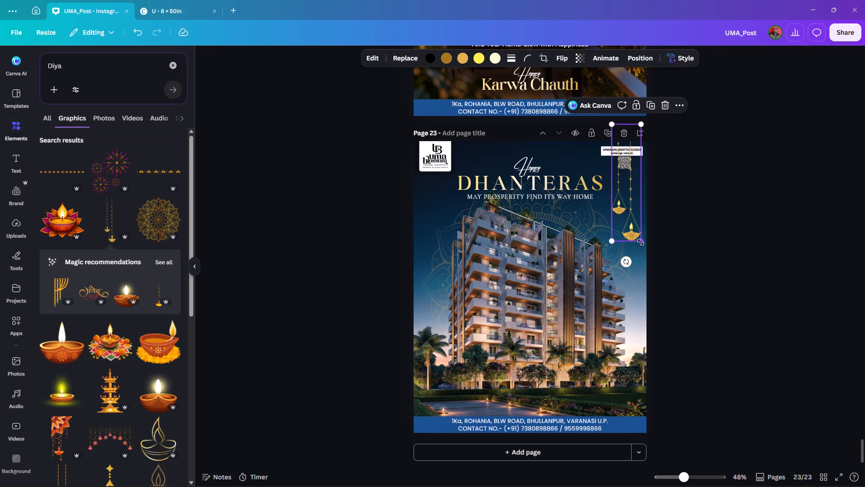
{"action": "left_click_drag", "start_coordinate": [641, 242], "coordinate": [626, 225], "text": "alt"}
{"action": "left_click_drag", "start_coordinate": [624, 191], "coordinate": [630, 184]}
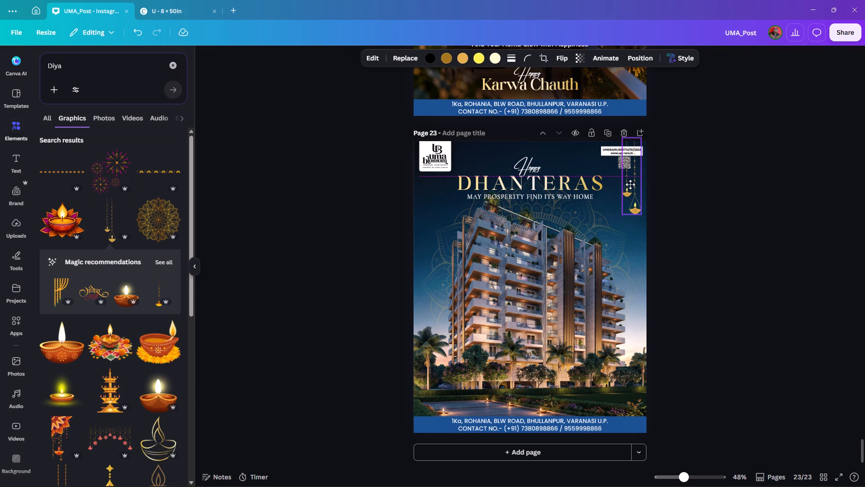
{"action": "left_click_drag", "start_coordinate": [630, 184], "coordinate": [631, 185]}
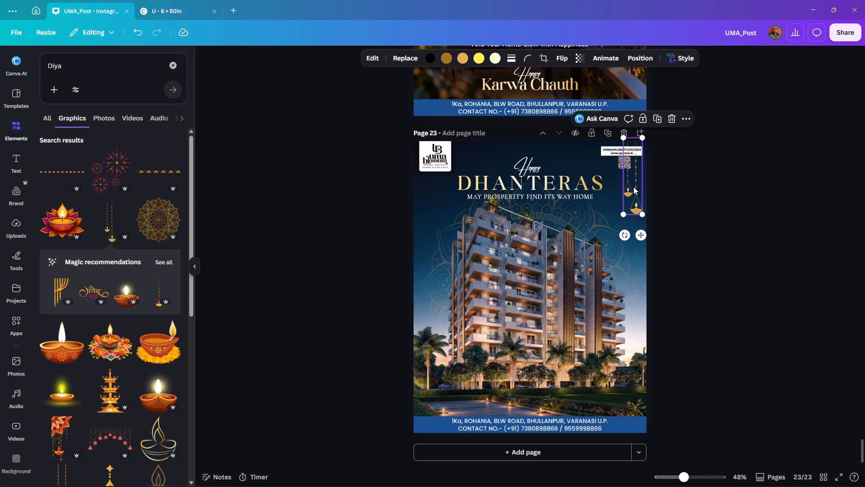
Send the gold hanging diyas backward so they sit behind the registration number and QR code block but above the background.
{"action": "key", "text": "ctrl+bracketleft"}
{"action": "key", "text": "ctrl+bracketleft"}
{"action": "key", "text": "ctrl+bracketleft"}
{"action": "key", "text": "ctrl+bracketleft"}
{"action": "key", "text": "ctrl+bracketleft"}
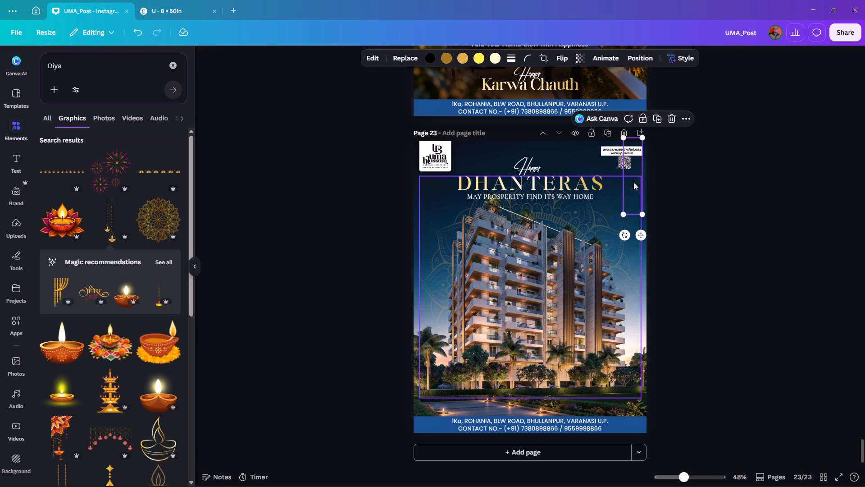
{"action": "key", "text": "ctrl+bracketright"}
{"action": "double_click", "coordinate": [714, 181]}
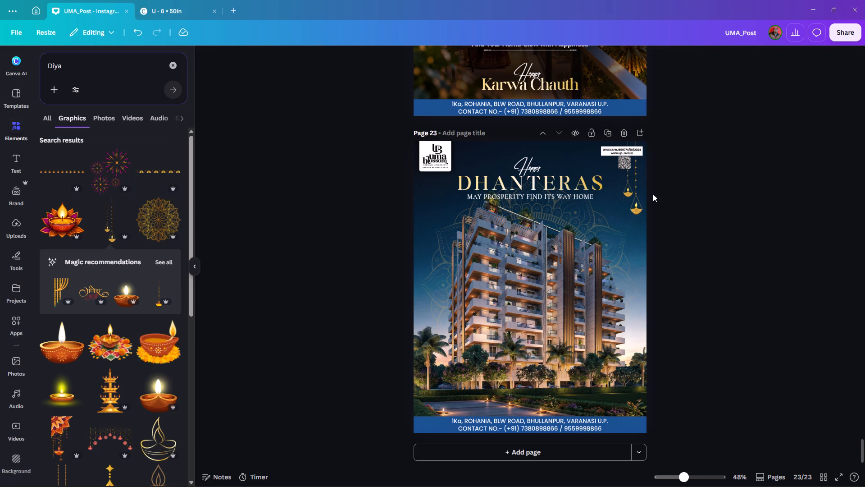
Enlarge the registration number and QR code block slightly and nudge it left and down in the page's top-right corner.
{"action": "left_click", "coordinate": [636, 171]}
{"action": "left_click", "coordinate": [607, 153]}
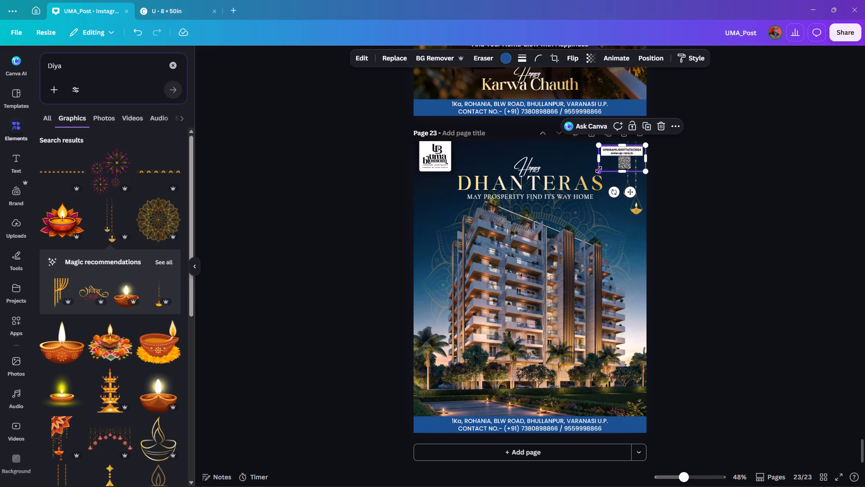
{"action": "left_click", "coordinate": [599, 170], "text": "alt"}
{"action": "key", "text": "Left"}
{"action": "key", "text": "Left"}
{"action": "key", "text": "Left"}
{"action": "key", "text": "Left"}
{"action": "key", "text": "Left"}
{"action": "key", "text": "Left"}
{"action": "key", "text": "Left"}
{"action": "key", "text": "Left"}
{"action": "key", "text": "Left"}
{"action": "key", "text": "Left"}
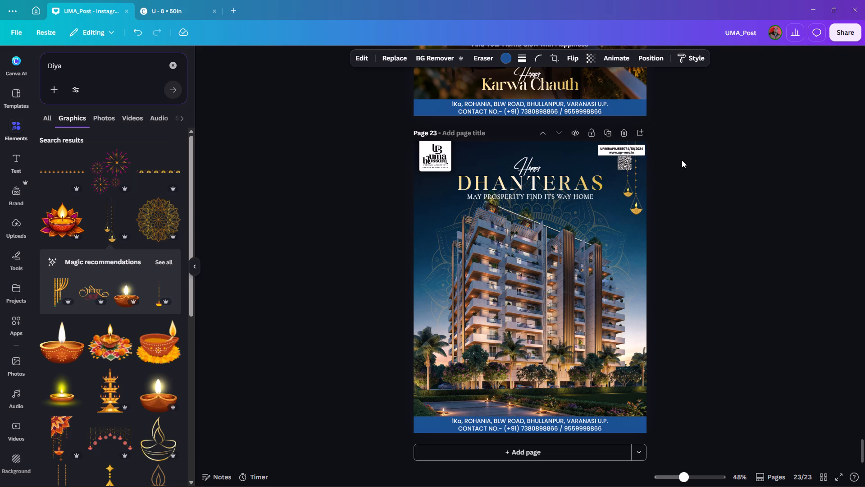
{"action": "key", "text": "Down"}
{"action": "key", "text": "Down"}
{"action": "key", "text": "Left"}
{"action": "key", "text": "Left"}
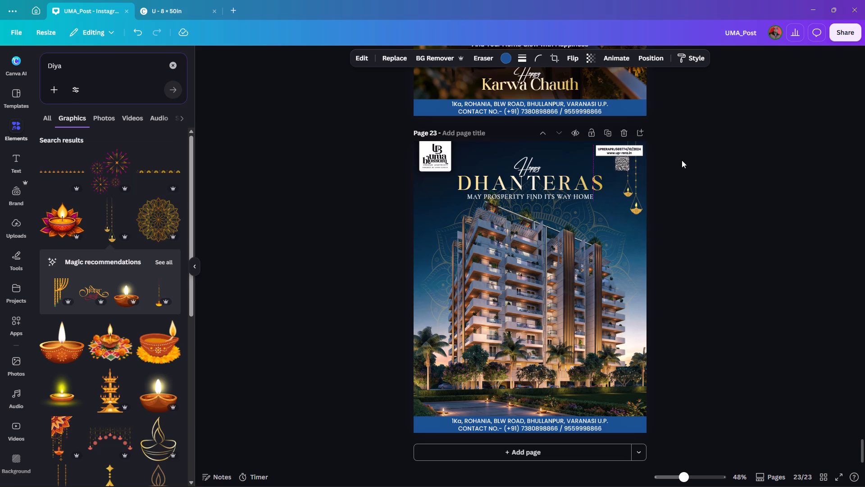
{"action": "key", "text": "Left"}
{"action": "key", "text": "Left"}
{"action": "key", "text": "Right"}
{"action": "key", "text": "Right"}
{"action": "key", "text": "Left"}
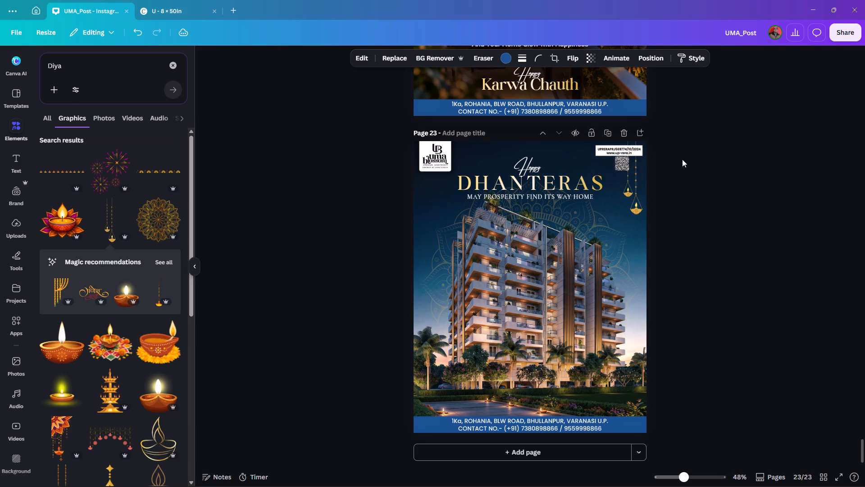
{"action": "key", "text": "Down"}
{"action": "key", "text": "Left"}
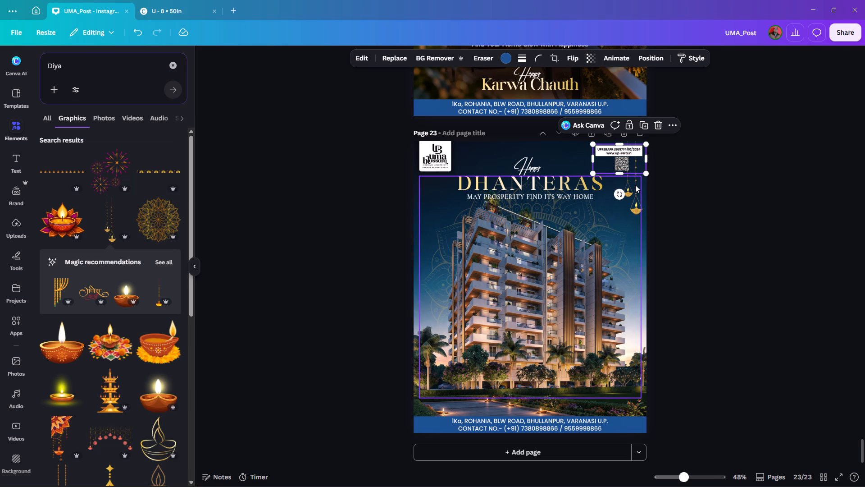
{"action": "left_click", "coordinate": [678, 165]}
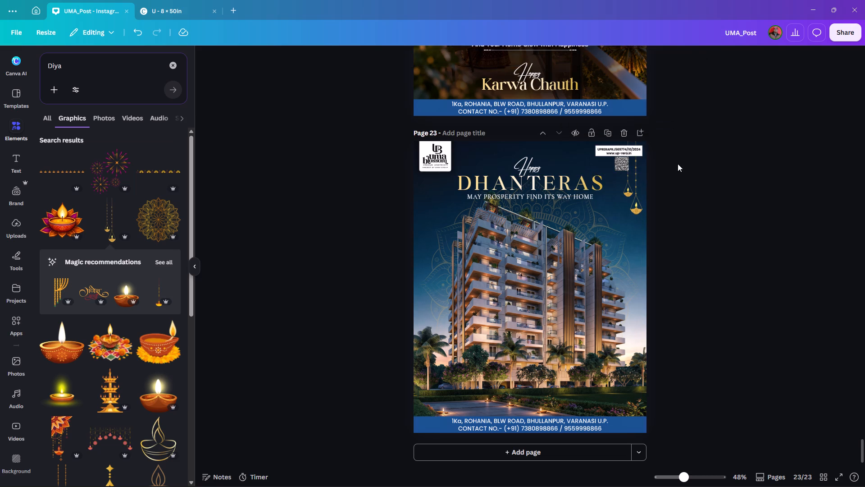
Duplicate the gold hanging diyas to the page's top-left corner behind the Uma Blossom logo, with the copy flipped horizontally.
{"action": "left_click", "coordinate": [635, 175]}
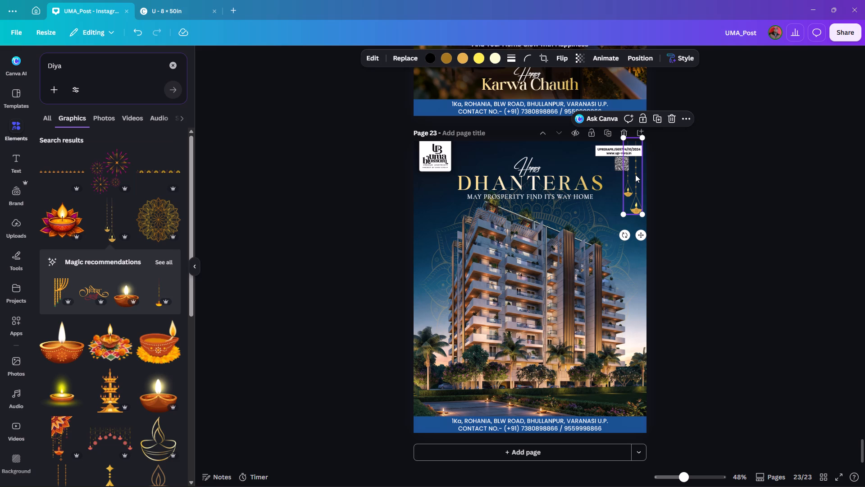
{"action": "left_click_drag", "start_coordinate": [641, 234], "coordinate": [453, 240], "text": "alt"}
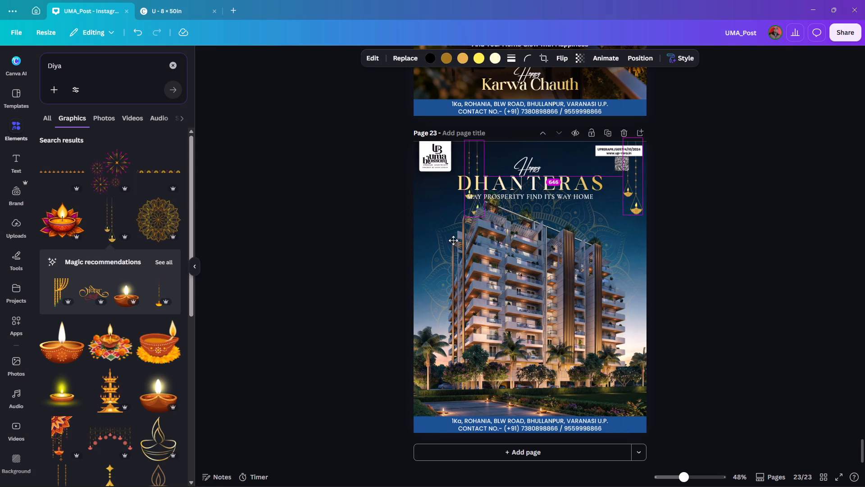
{"action": "left_click_drag", "start_coordinate": [453, 240], "coordinate": [440, 234], "text": "alt"}
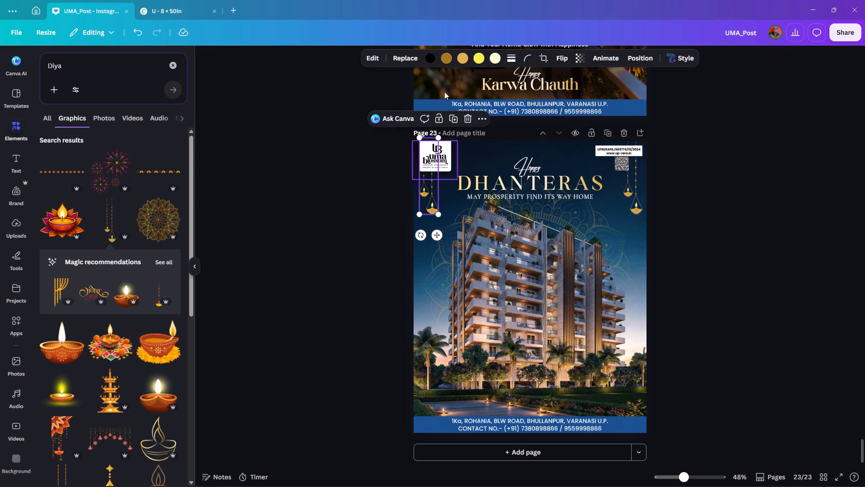
{"action": "left_click", "coordinate": [558, 55]}
{"action": "left_click", "coordinate": [561, 80]}
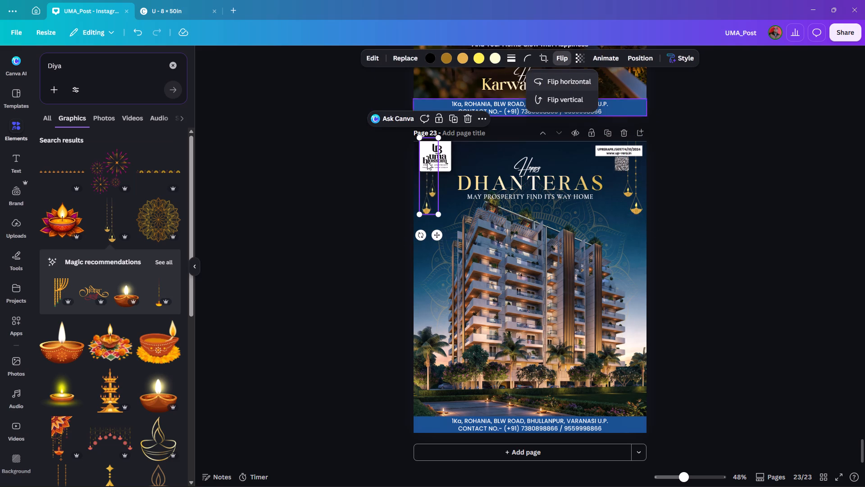
{"action": "key", "text": "Left"}
{"action": "key", "text": "Left"}
{"action": "key", "text": "Left"}
{"action": "key", "text": "Left"}
{"action": "double_click", "coordinate": [695, 171]}
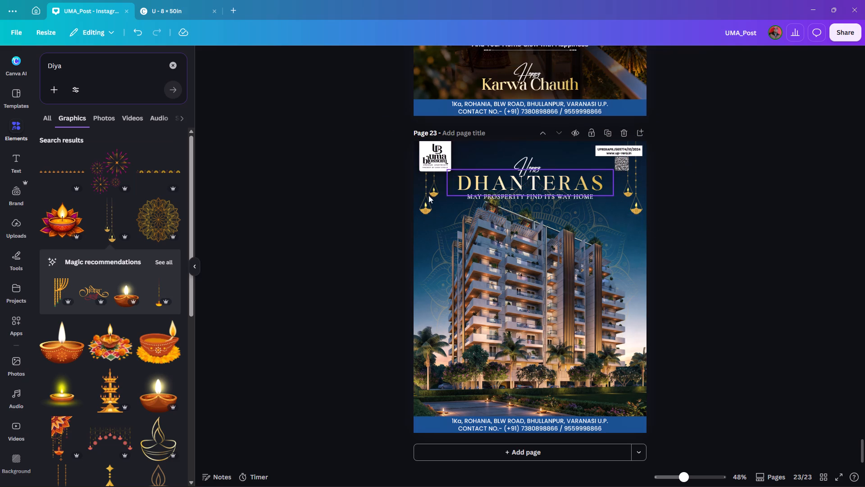
Select the Uma Blossom logo in the page's top-left corner.
{"action": "left_click", "coordinate": [426, 171]}
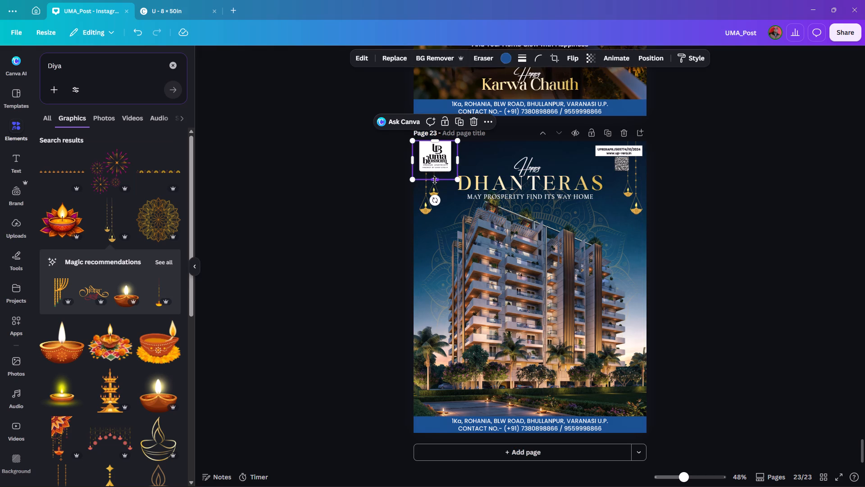
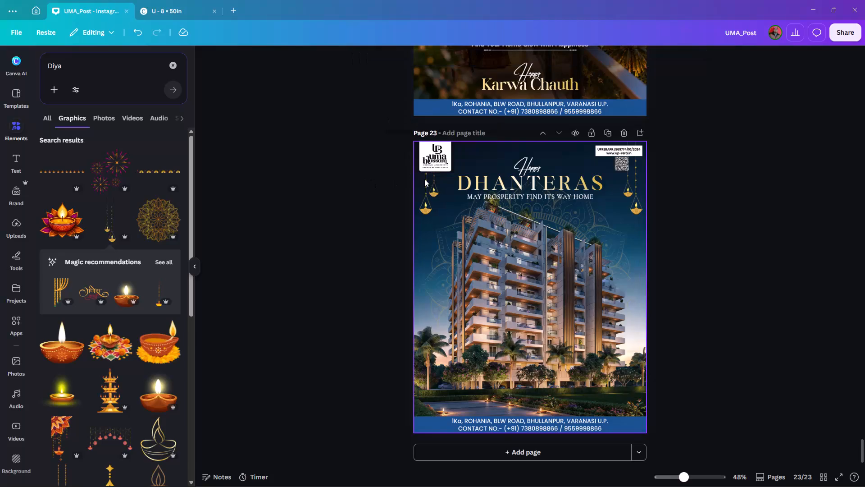
Nudge the flipped gold hanging diyas behind the Uma Blossom logo slightly left, toward the page's left edge.
{"action": "left_click", "coordinate": [428, 175]}
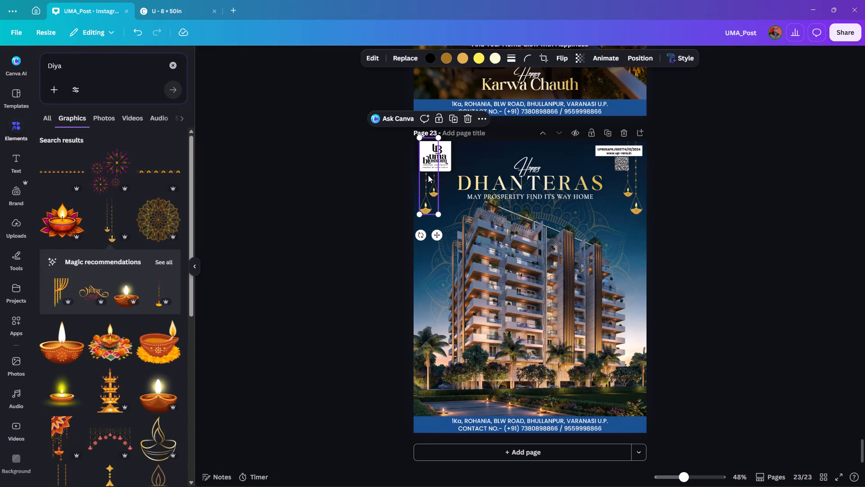
{"action": "key", "text": "Left"}
{"action": "key", "text": "Left"}
{"action": "key", "text": "Left"}
{"action": "key", "text": "Left"}
{"action": "key", "text": "Left"}
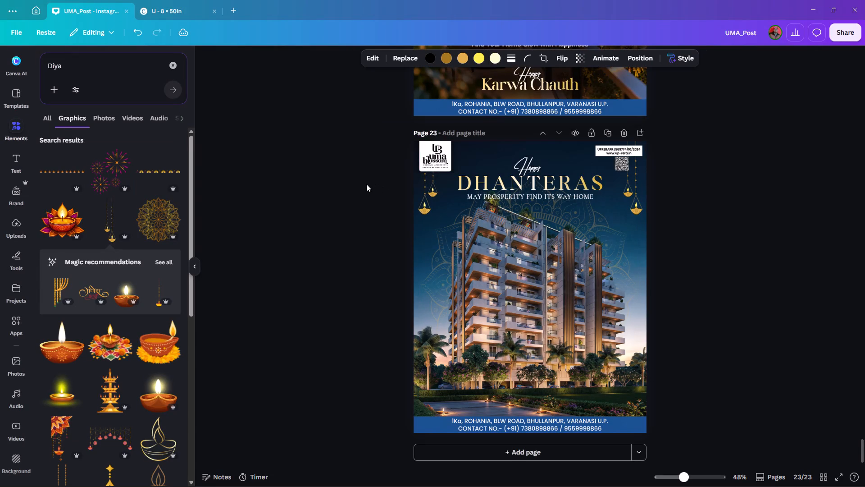
{"action": "key", "text": "Left"}
{"action": "key", "text": "Left"}
{"action": "key", "text": "Left"}
{"action": "key", "text": "Left"}
{"action": "key", "text": "Right"}
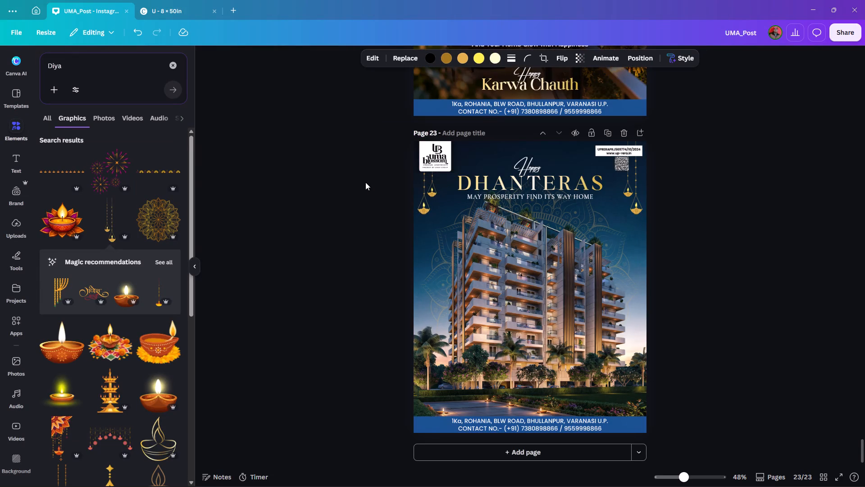
{"action": "key", "text": "Left"}
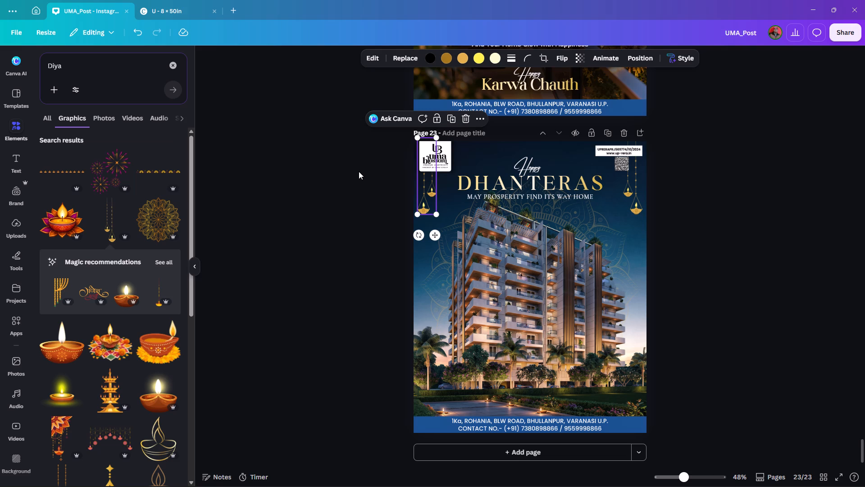
{"action": "key", "text": "Left"}
{"action": "key", "text": "Right"}
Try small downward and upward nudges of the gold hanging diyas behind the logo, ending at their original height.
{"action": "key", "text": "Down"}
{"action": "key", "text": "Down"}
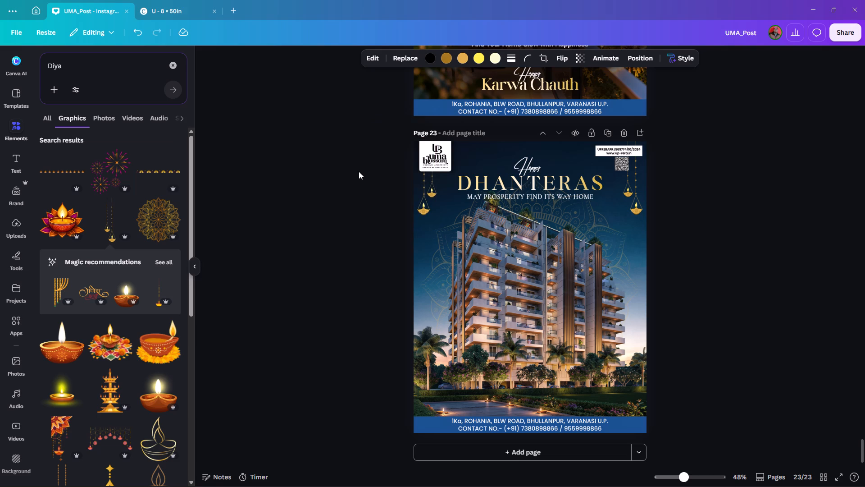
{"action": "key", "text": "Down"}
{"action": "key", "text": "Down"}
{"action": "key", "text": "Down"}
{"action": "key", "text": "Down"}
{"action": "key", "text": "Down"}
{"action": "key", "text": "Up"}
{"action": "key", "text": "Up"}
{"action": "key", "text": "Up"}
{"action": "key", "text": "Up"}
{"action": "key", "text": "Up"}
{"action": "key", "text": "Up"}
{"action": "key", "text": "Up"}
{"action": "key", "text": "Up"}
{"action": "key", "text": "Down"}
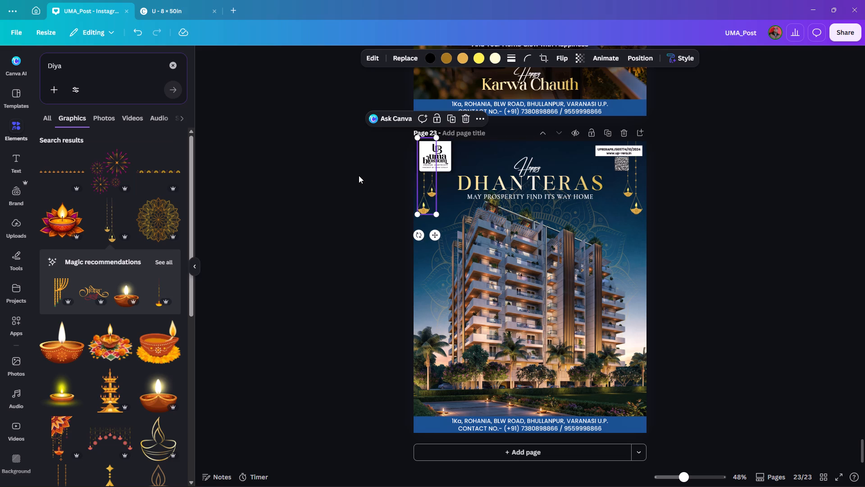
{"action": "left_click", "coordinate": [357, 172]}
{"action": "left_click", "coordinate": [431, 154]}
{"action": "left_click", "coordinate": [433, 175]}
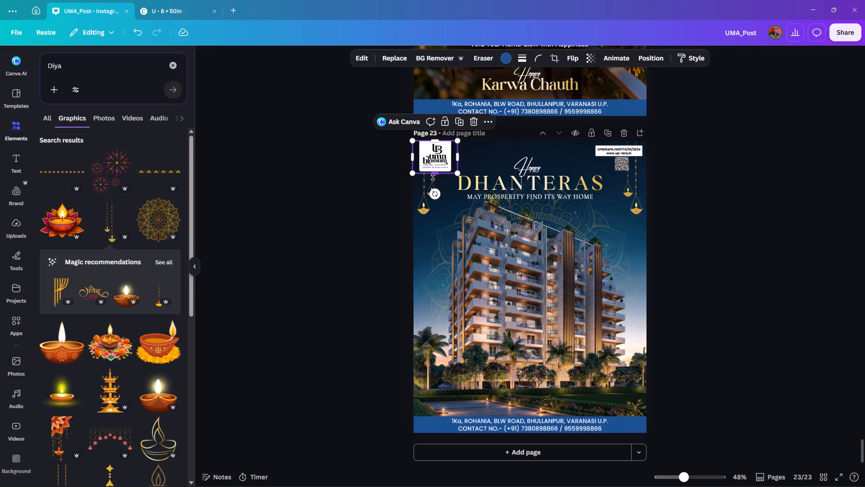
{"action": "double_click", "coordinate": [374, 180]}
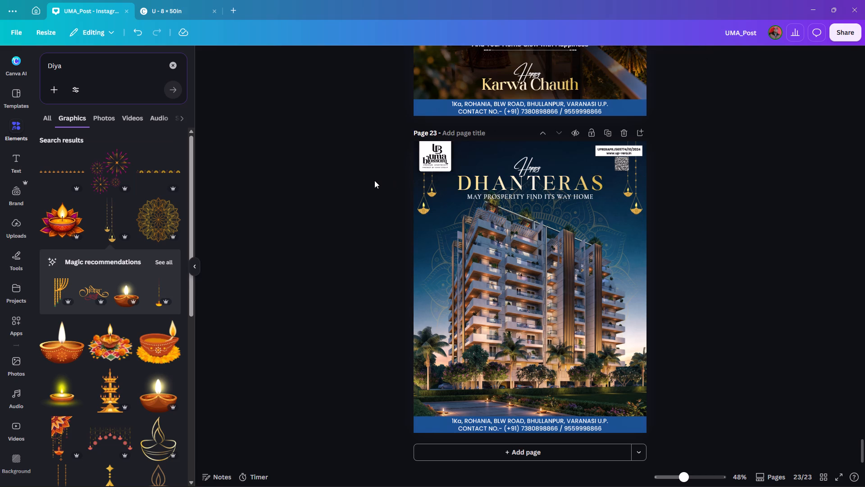
Nudge the gold hanging diyas behind the QR code block slightly right, toward the page's right edge.
{"action": "left_click", "coordinate": [635, 175]}
{"action": "key", "text": "Right"}
{"action": "key", "text": "Right"}
{"action": "key", "text": "Right"}
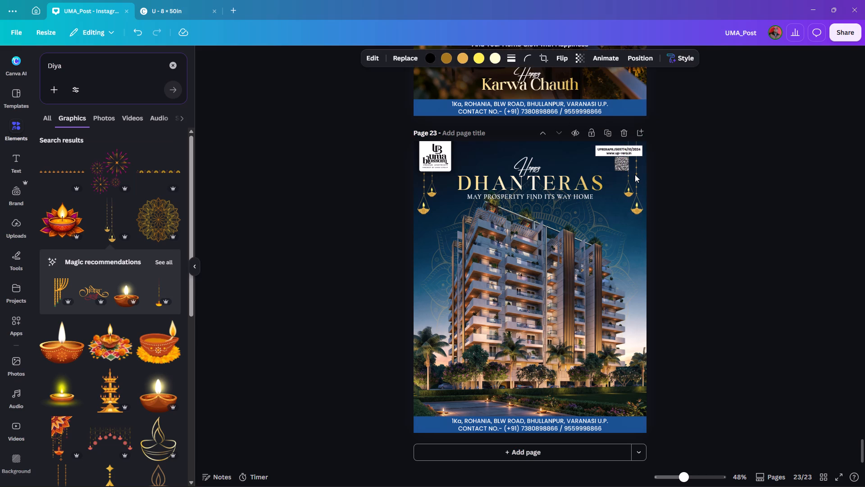
{"action": "key", "text": "Right"}
{"action": "key", "text": "Right"}
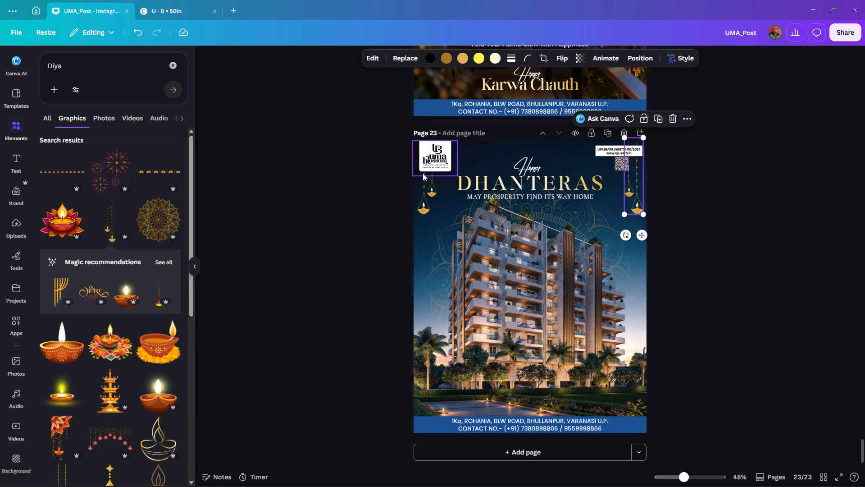
Fine-tune the gold hanging diyas behind the Uma Blossom logo with a tiny net nudge to the left.
{"action": "left_click", "coordinate": [418, 185]}
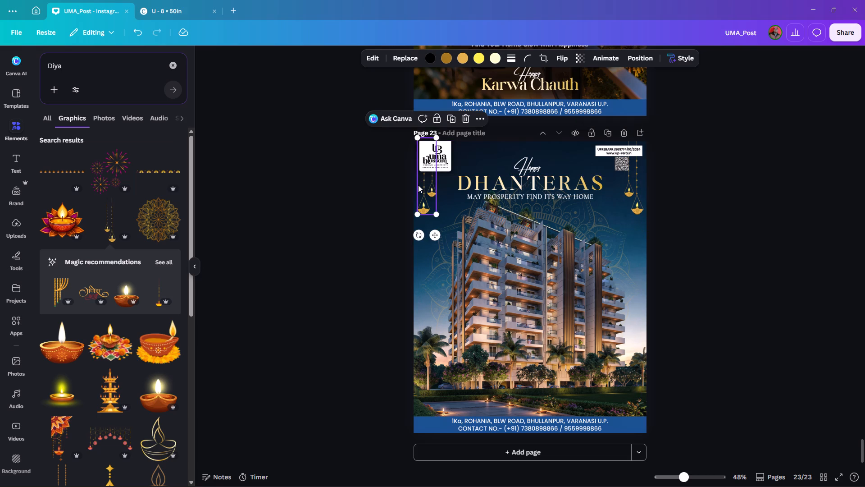
{"action": "key", "text": "Right"}
{"action": "key", "text": "Left"}
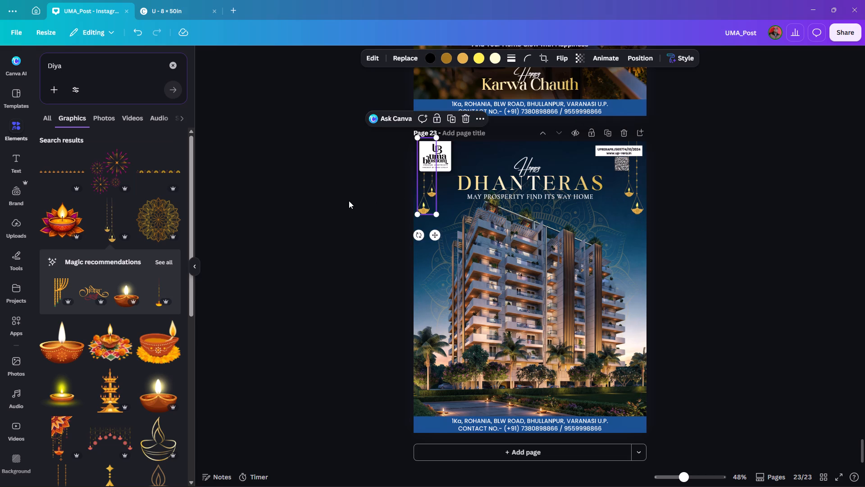
{"action": "key", "text": "Left"}
{"action": "double_click", "coordinate": [349, 201]}
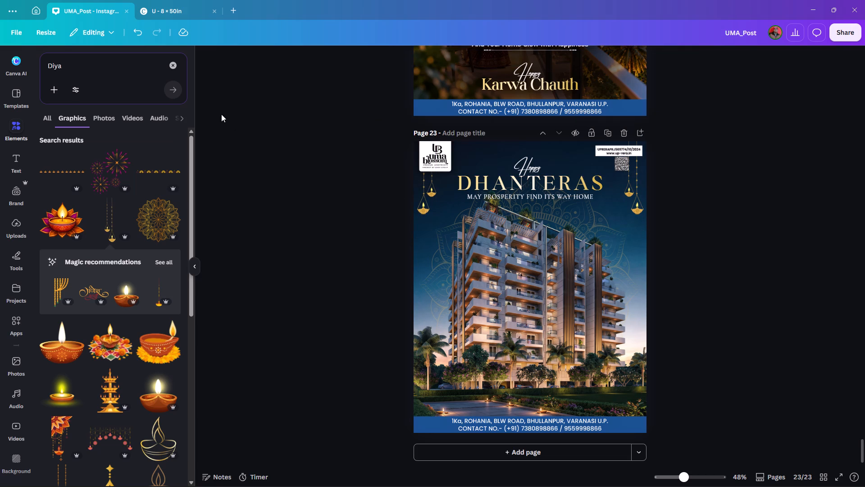
Download only page 23 of the design as a PNG at size 1 and high quality.
{"action": "left_click", "coordinate": [17, 31]}
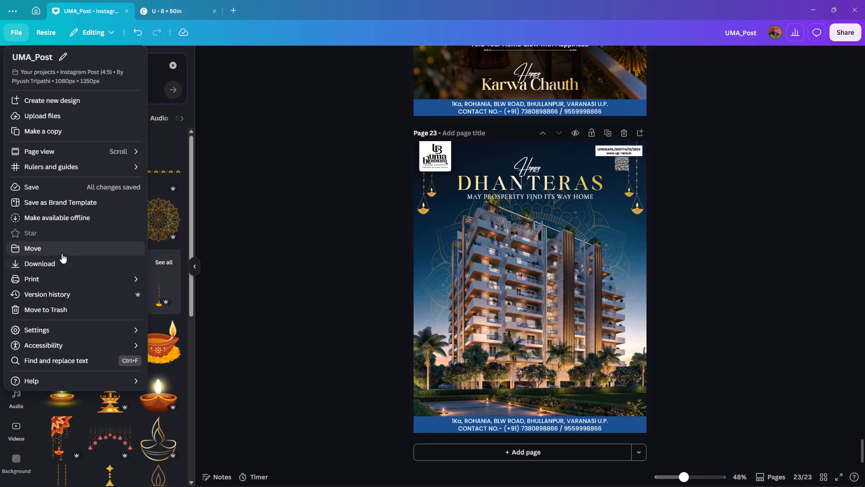
{"action": "left_click", "coordinate": [59, 265]}
{"action": "left_click", "coordinate": [762, 240]}
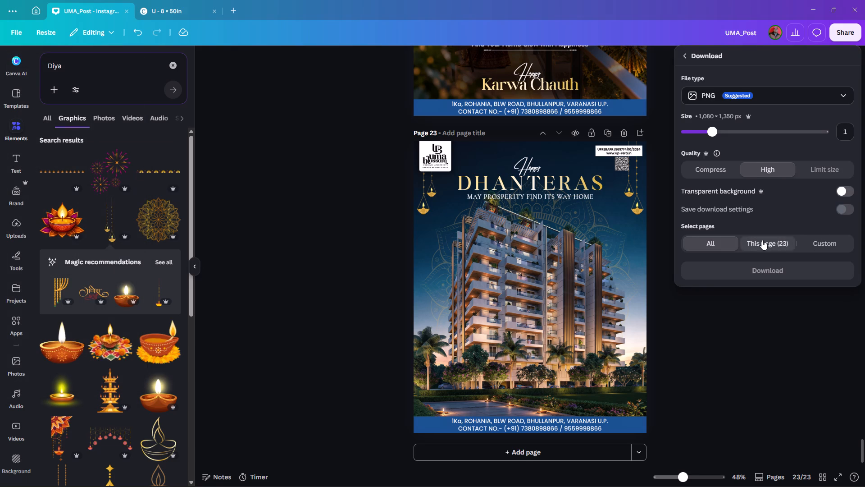
{"action": "left_click", "coordinate": [771, 266]}
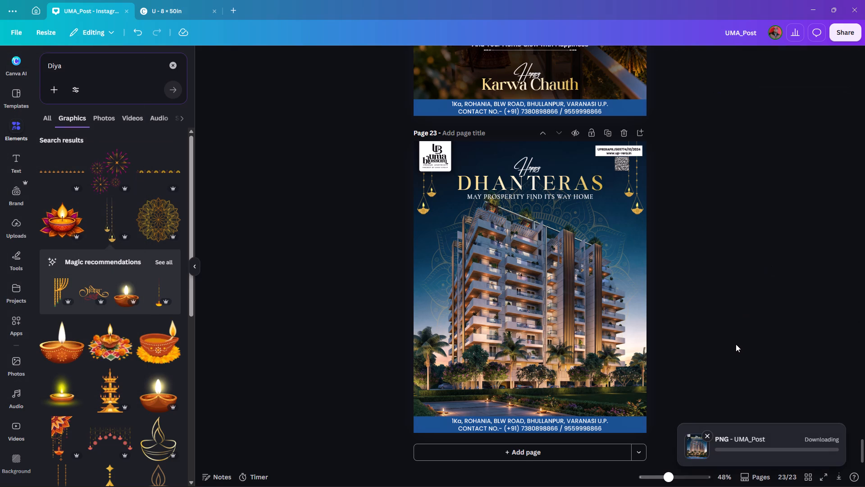
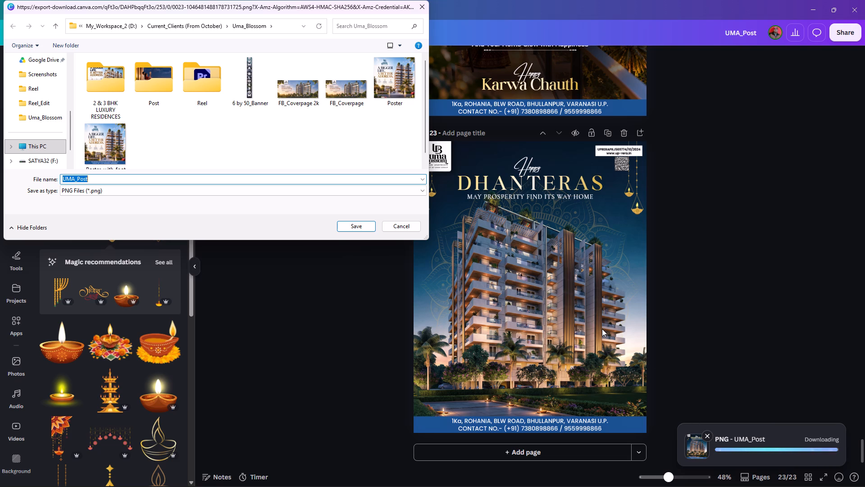
Look through the Uma_Blossom folder and its Reel subfolder for a place to save the poster PNG.
{"action": "scroll", "coordinate": [213, 102], "scroll_direction": "down", "scroll_amount": 6}
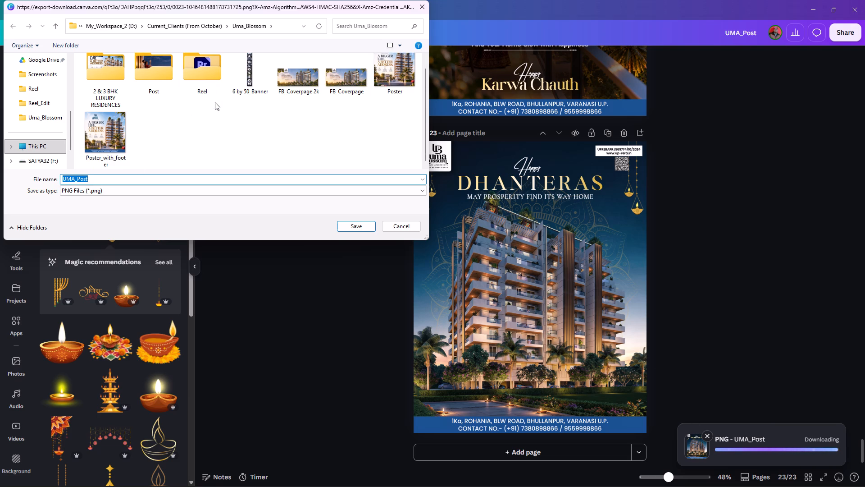
{"action": "scroll", "coordinate": [252, 121], "scroll_direction": "up", "scroll_amount": 5}
{"action": "scroll", "coordinate": [252, 124], "scroll_direction": "down", "scroll_amount": 4}
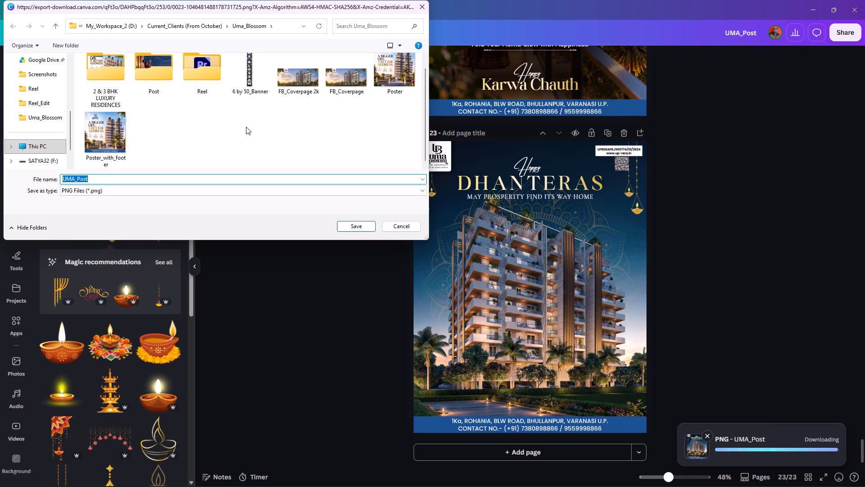
{"action": "scroll", "coordinate": [246, 125], "scroll_direction": "up", "scroll_amount": 2}
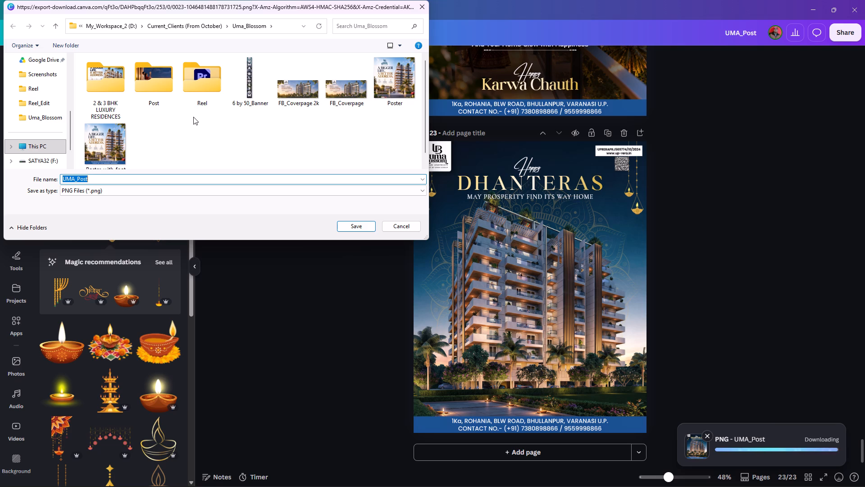
{"action": "double_click", "coordinate": [202, 85]}
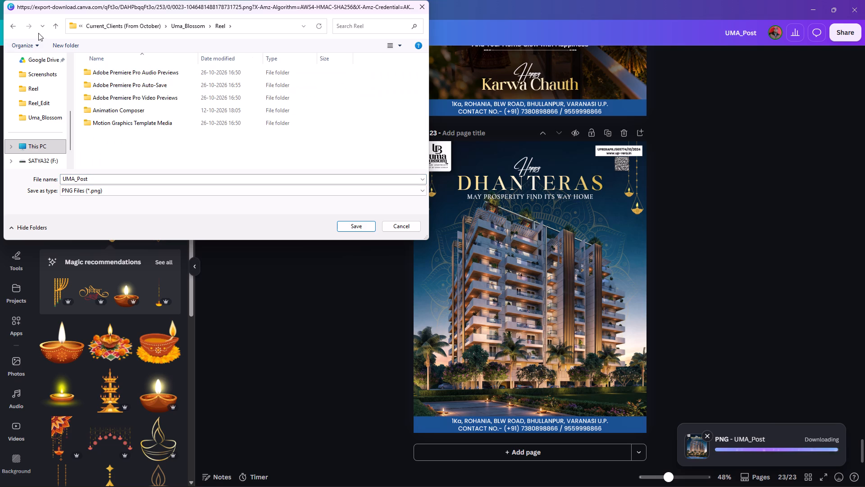
{"action": "left_click", "coordinate": [50, 29]}
{"action": "left_click", "coordinate": [217, 129]}
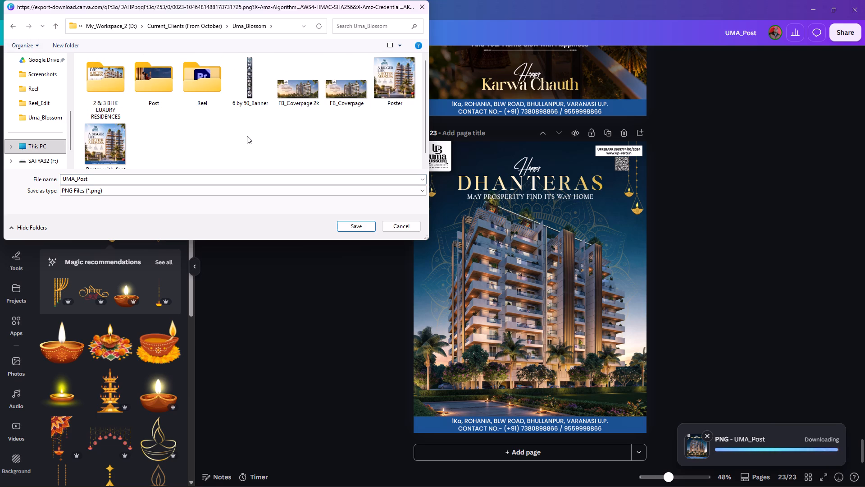
{"action": "scroll", "coordinate": [253, 137], "scroll_direction": "down", "scroll_amount": 5}
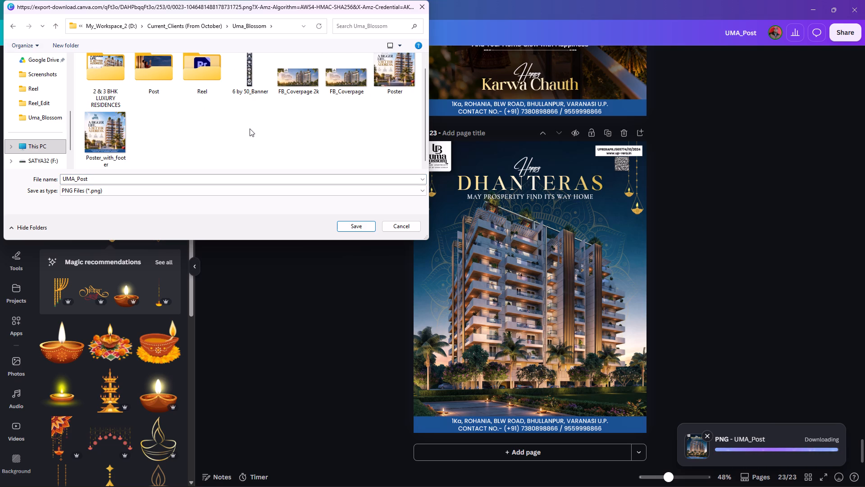
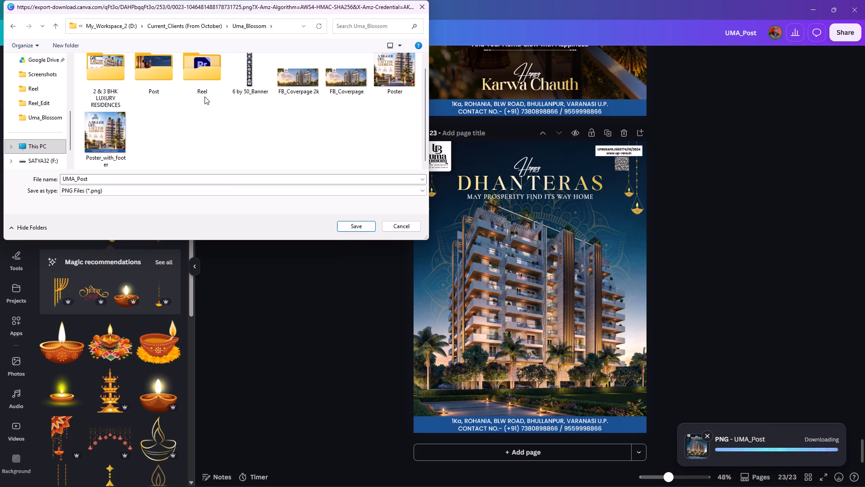
Save the poster PNG as Dhanteras_Post in the Post subfolder of the Uma_Blossom folder.
{"action": "double_click", "coordinate": [155, 68]}
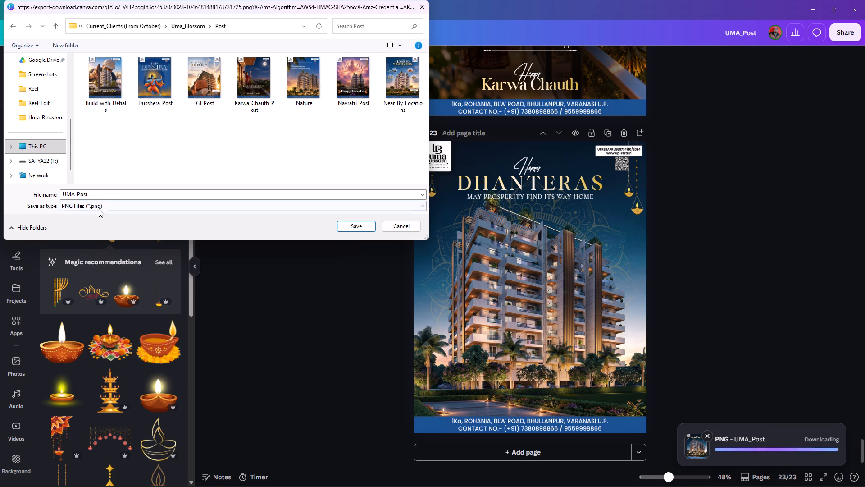
{"action": "left_click", "coordinate": [109, 193]}
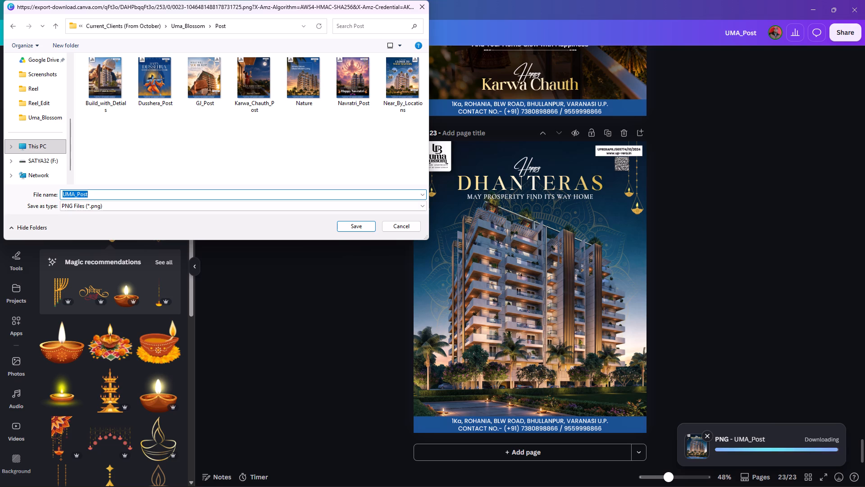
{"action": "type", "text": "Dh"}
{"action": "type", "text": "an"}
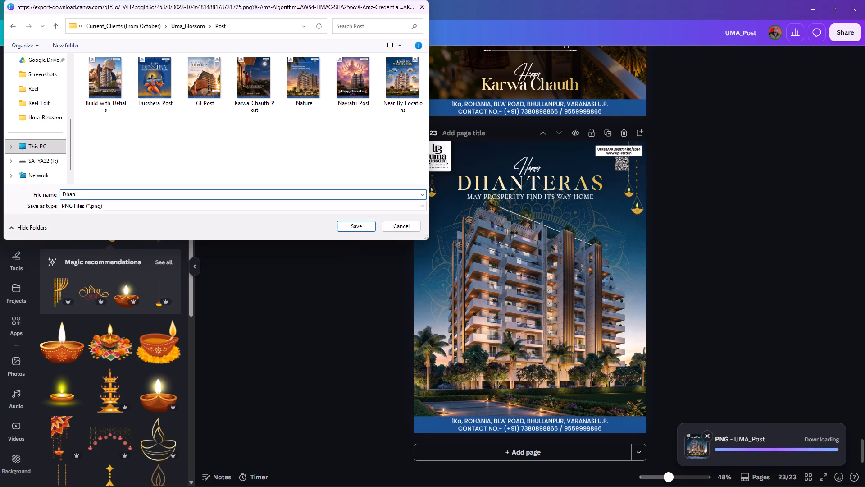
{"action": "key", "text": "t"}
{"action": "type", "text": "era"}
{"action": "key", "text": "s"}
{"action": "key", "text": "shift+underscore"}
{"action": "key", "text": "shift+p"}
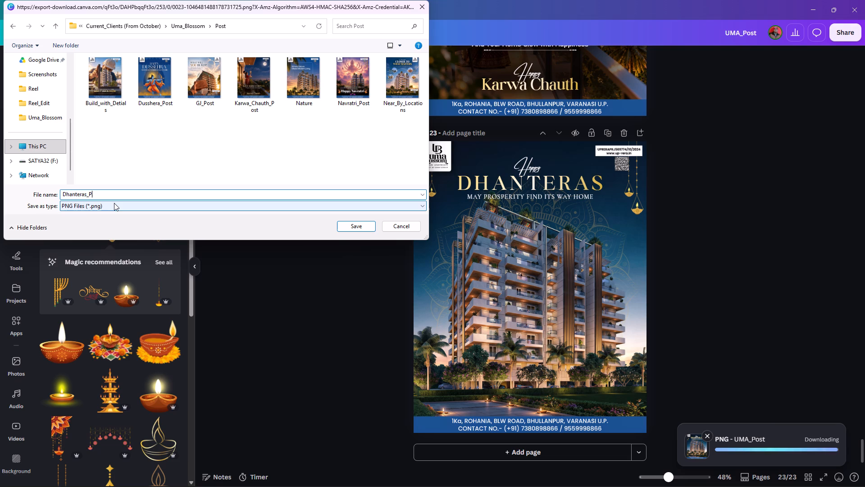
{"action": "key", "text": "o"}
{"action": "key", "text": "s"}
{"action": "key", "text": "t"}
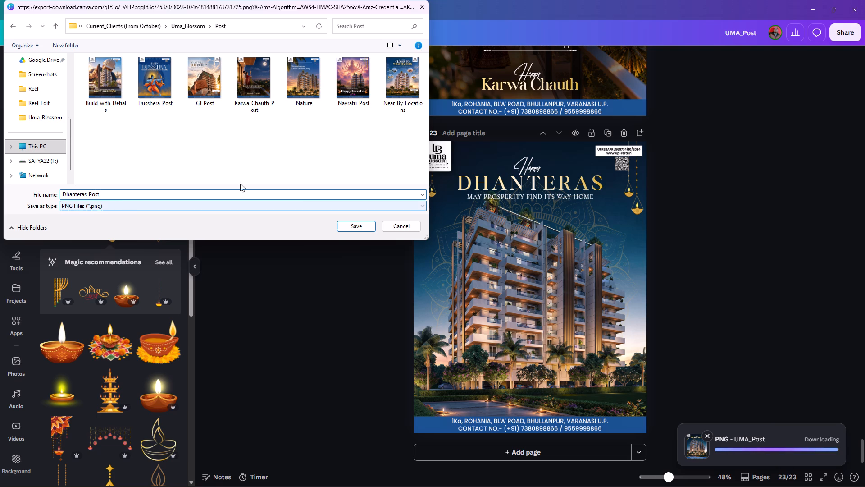
{"action": "left_click", "coordinate": [352, 226]}
Show the downloaded poster PNG in its folder in File Explorer.
{"action": "left_click", "coordinate": [740, 450]}
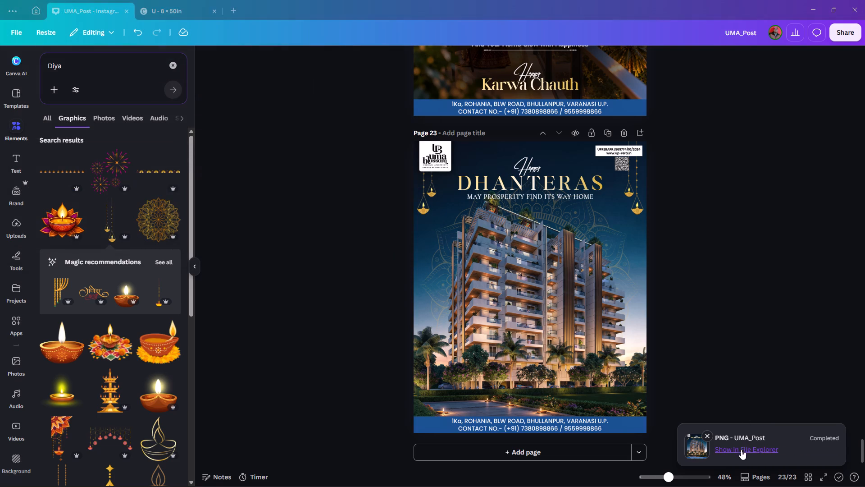
{"action": "left_click", "coordinate": [406, 222]}
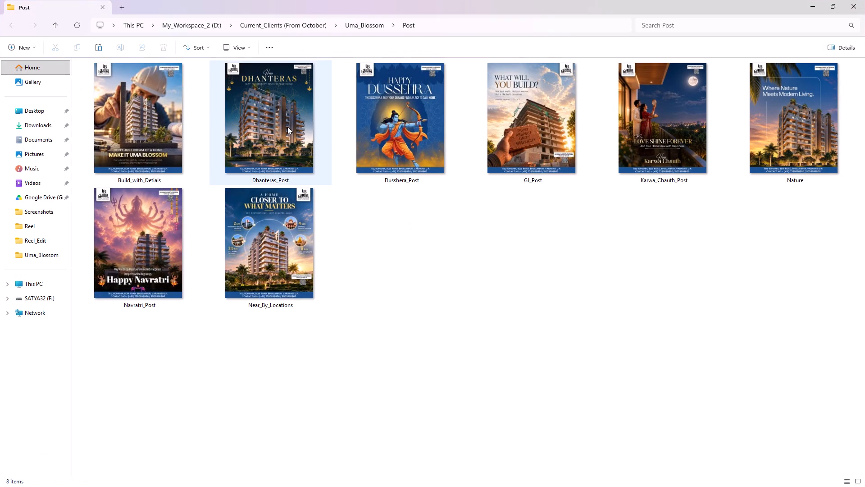
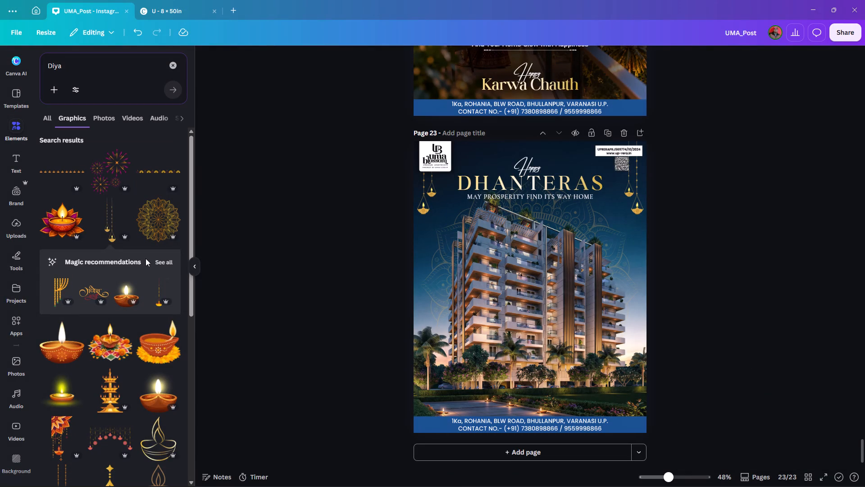
Add the pink and orange fireworks graphic from the Diya search results to the Happy Dhanteras poster on page 23.
{"action": "scroll", "coordinate": [146, 258], "scroll_direction": "up", "scroll_amount": 1}
{"action": "left_click", "coordinate": [98, 173]}
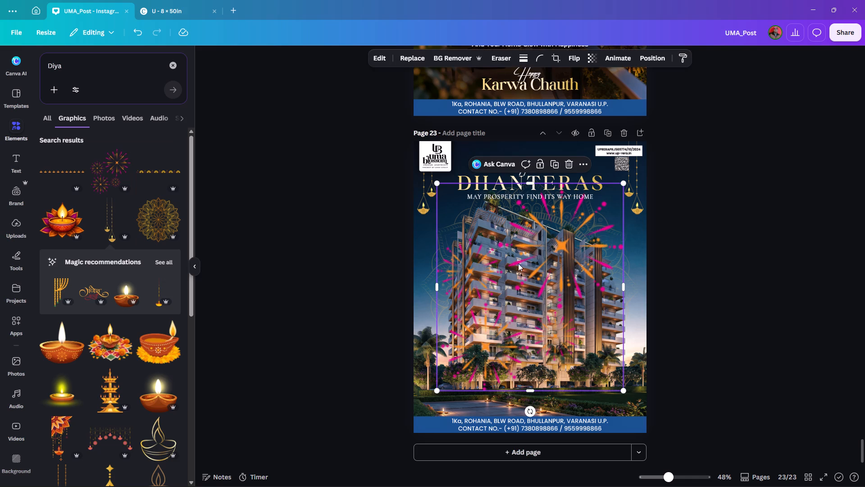
Delete the pink and orange fireworks graphic overlapping the building on the page 23 Dhanteras poster.
{"action": "left_click_drag", "start_coordinate": [537, 270], "coordinate": [537, 207]}
{"action": "key", "text": "Delete"}
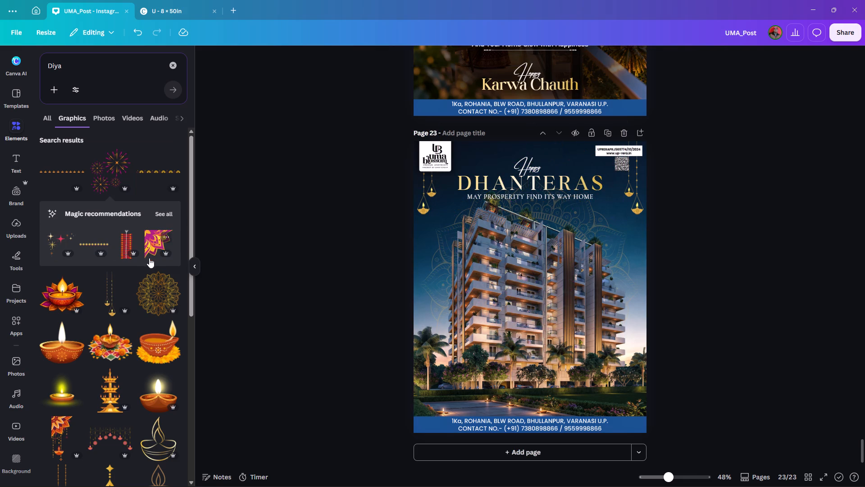
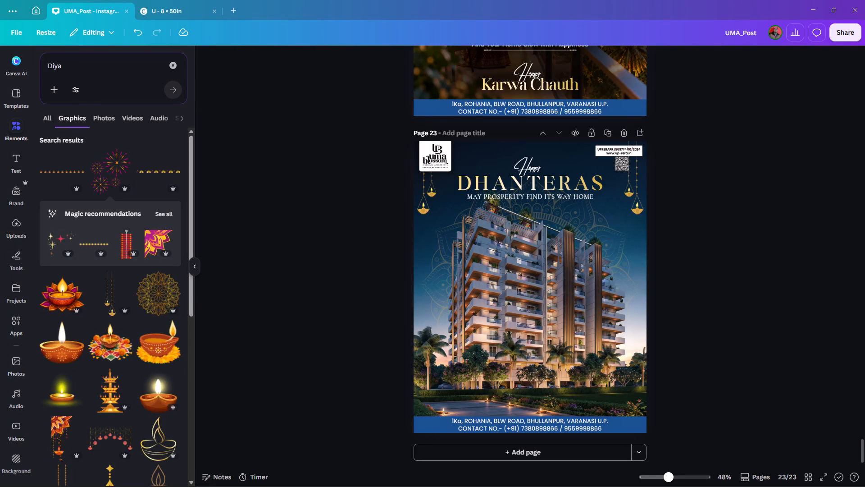
Look through the Diya graphics for another decoration for the Dhanteras poster, and clear the elements search.
{"action": "scroll", "coordinate": [131, 246], "scroll_direction": "down", "scroll_amount": 4}
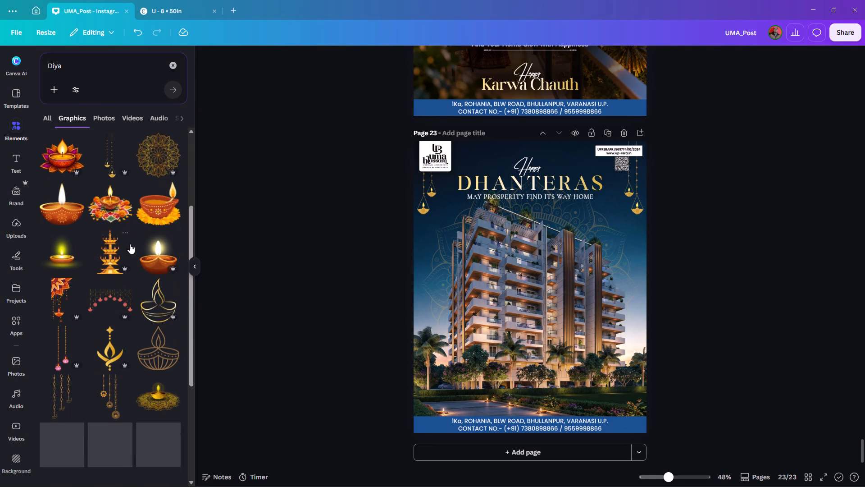
{"action": "scroll", "coordinate": [106, 236], "scroll_direction": "down", "scroll_amount": 2}
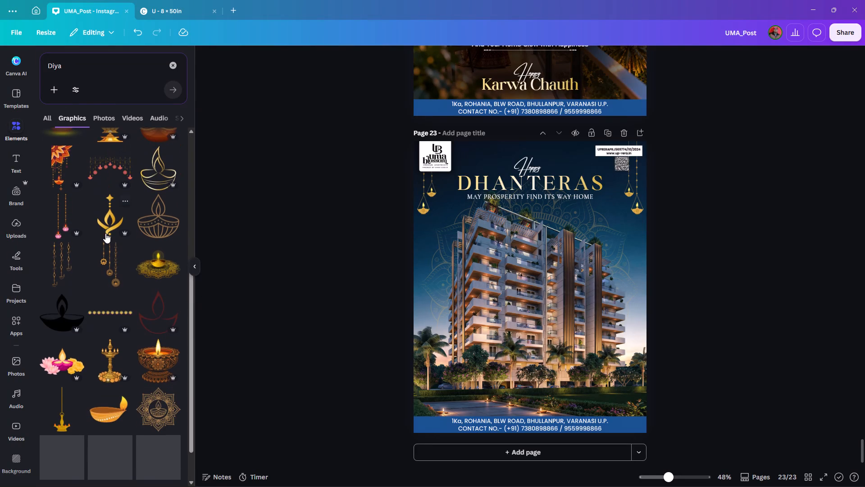
{"action": "scroll", "coordinate": [105, 233], "scroll_direction": "down", "scroll_amount": 2}
{"action": "scroll", "coordinate": [112, 233], "scroll_direction": "up", "scroll_amount": 14}
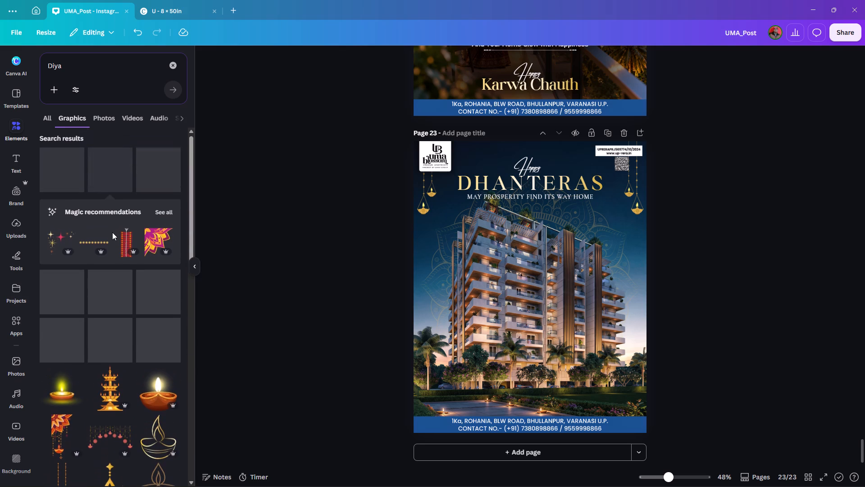
{"action": "scroll", "coordinate": [112, 232], "scroll_direction": "up", "scroll_amount": 5}
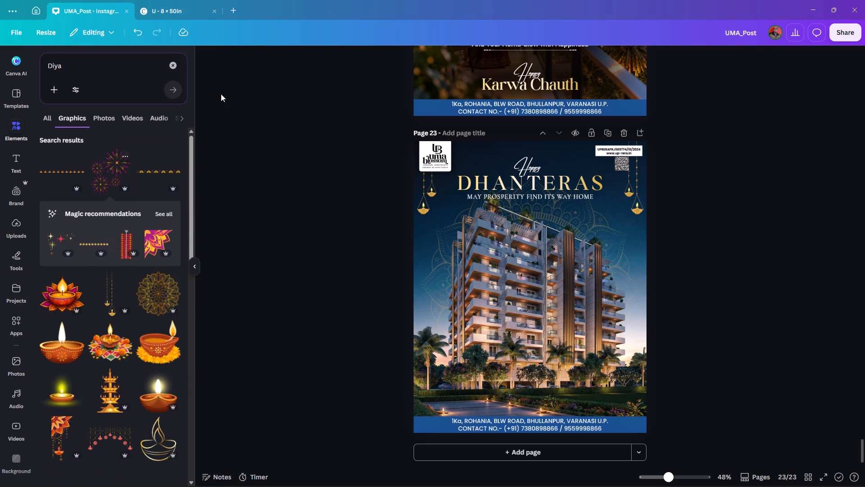
{"action": "left_click", "coordinate": [171, 68]}
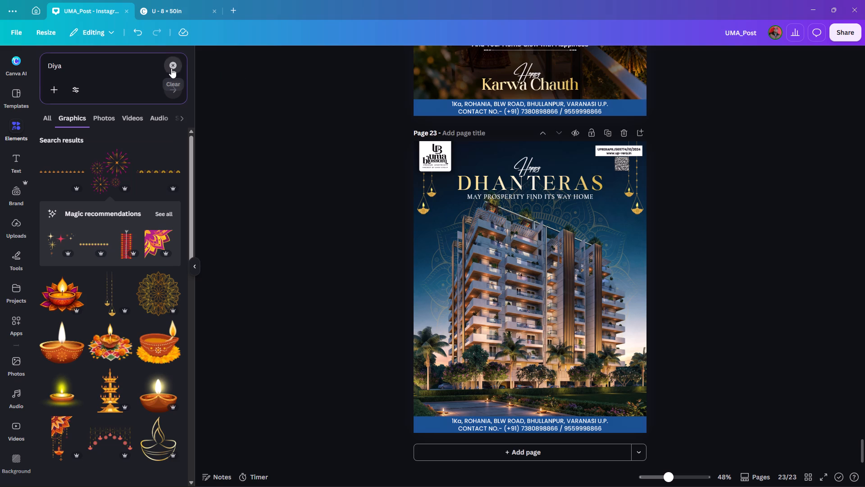
{"action": "left_click", "coordinate": [242, 135]}
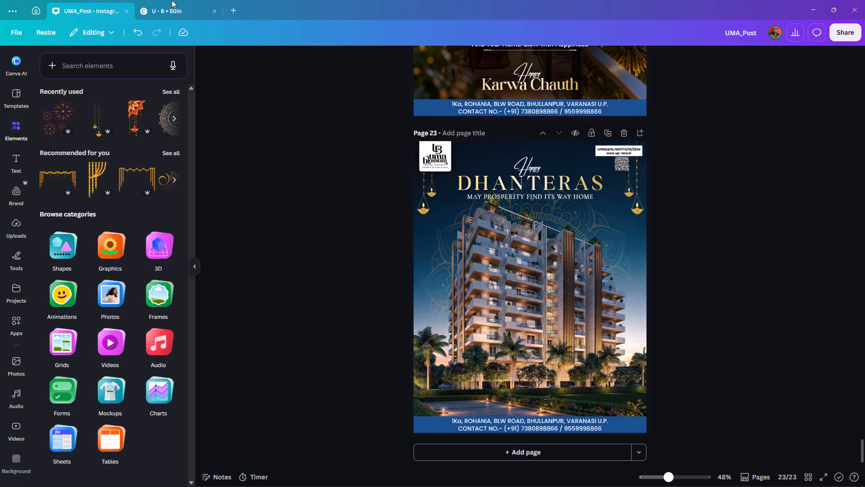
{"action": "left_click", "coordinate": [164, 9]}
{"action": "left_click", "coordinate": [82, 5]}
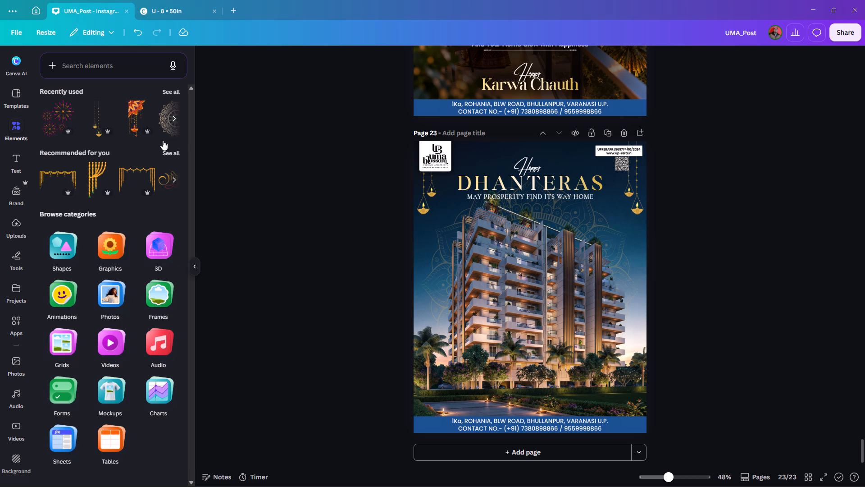